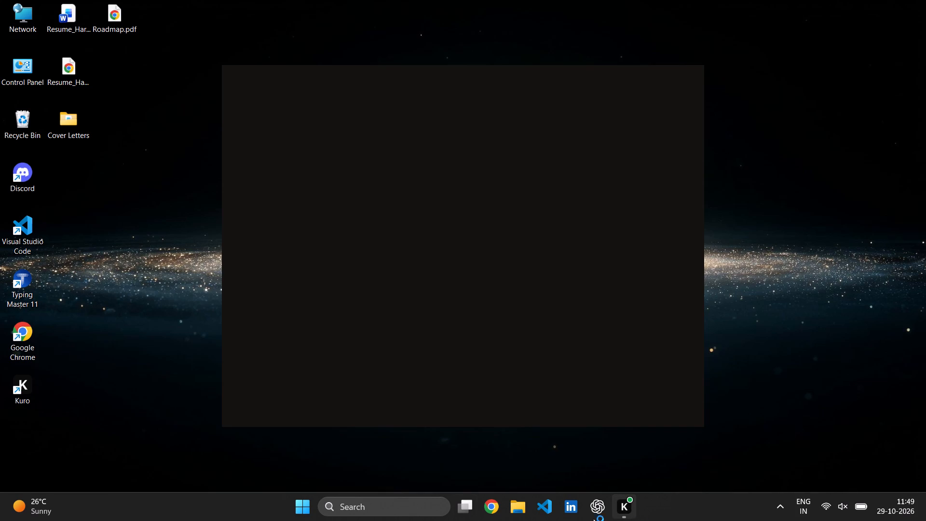
# Search the computer for "power BI Desktop" in order to launch the app.
pyautogui.click(402, 513)
pyautogui.write('power')
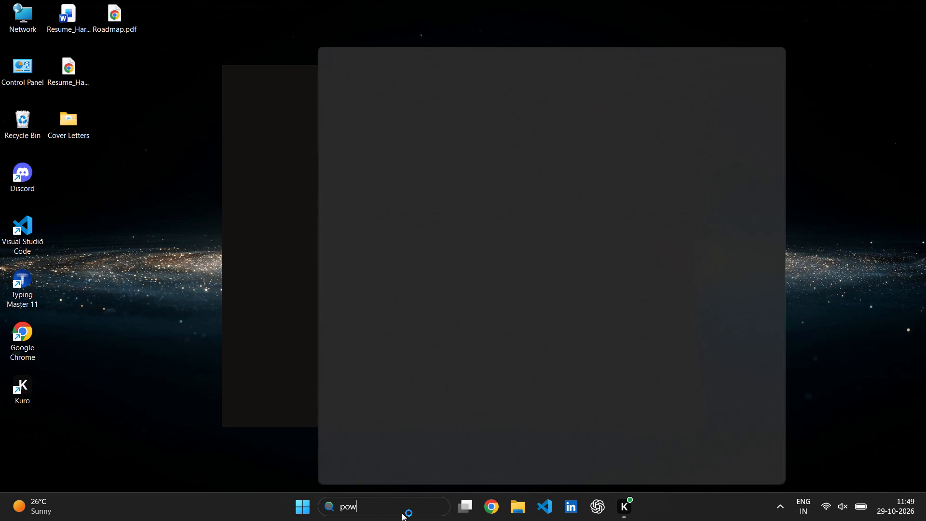
pyautogui.press('Right')
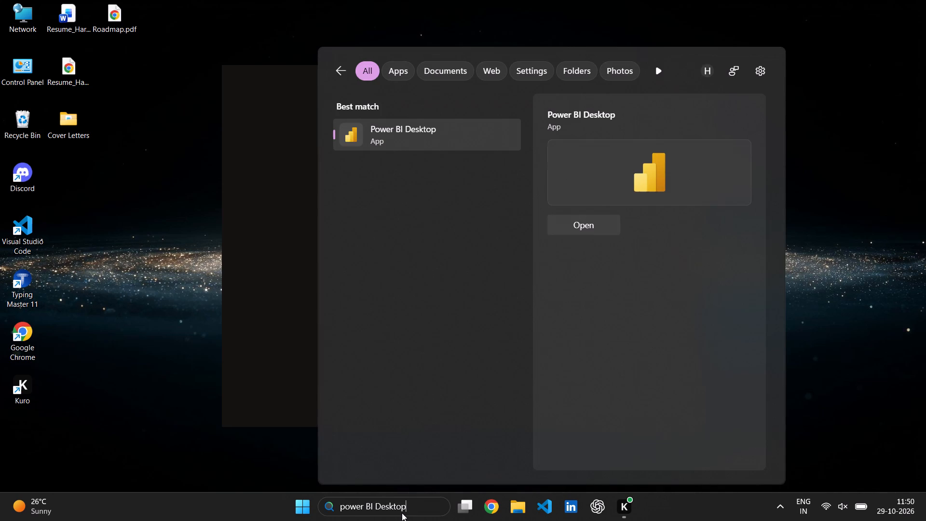
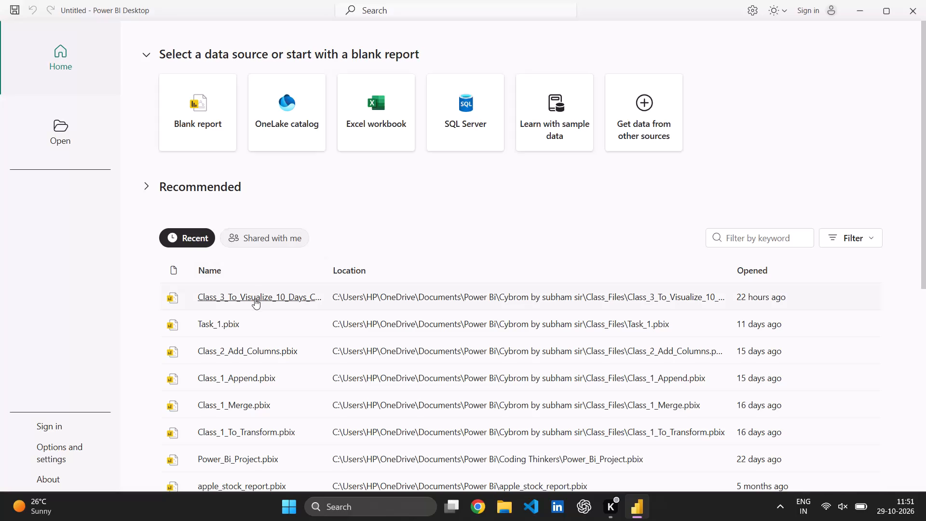
# Open the recent report Class_3_To_Visualize_10_Days_Class_35_sheets.
pyautogui.click(255, 299)
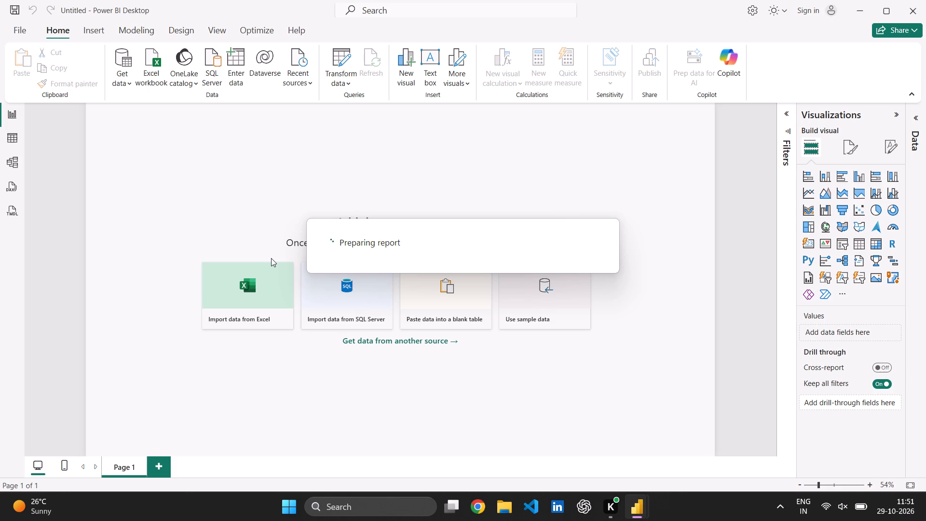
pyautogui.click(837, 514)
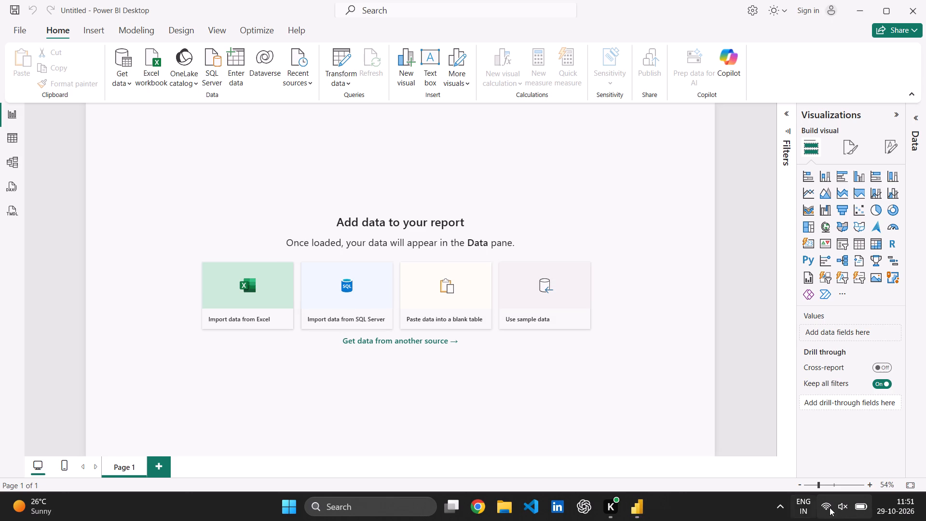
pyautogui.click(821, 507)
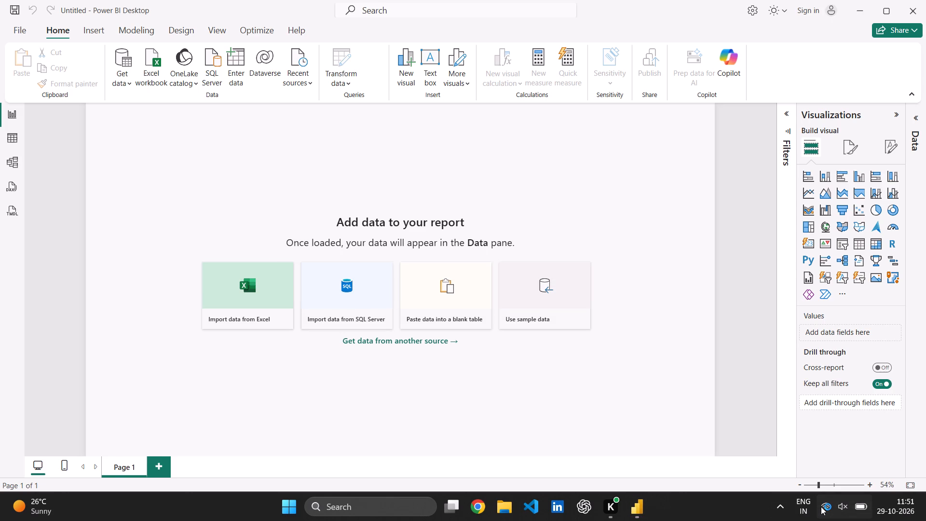
# Check the Wi-Fi connection and the list of available networks while the report loads.
pyautogui.click(821, 507)
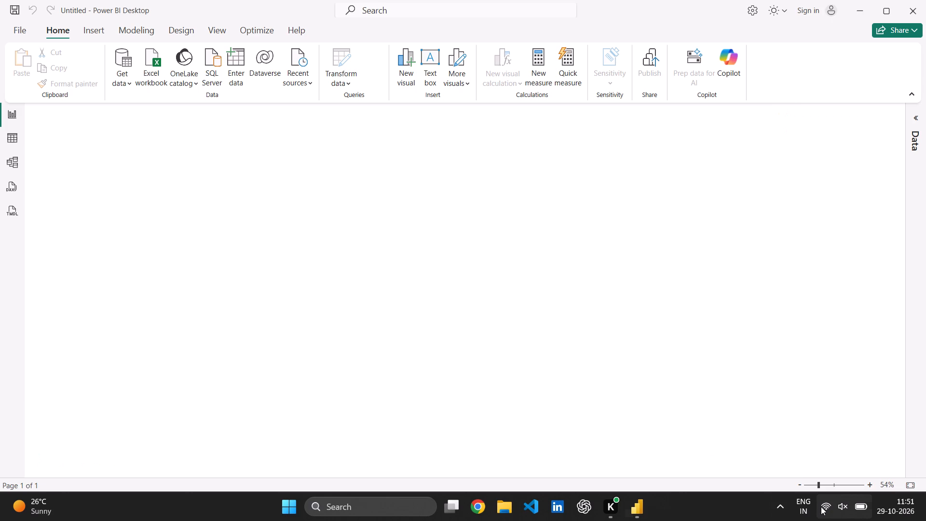
pyautogui.click(841, 506)
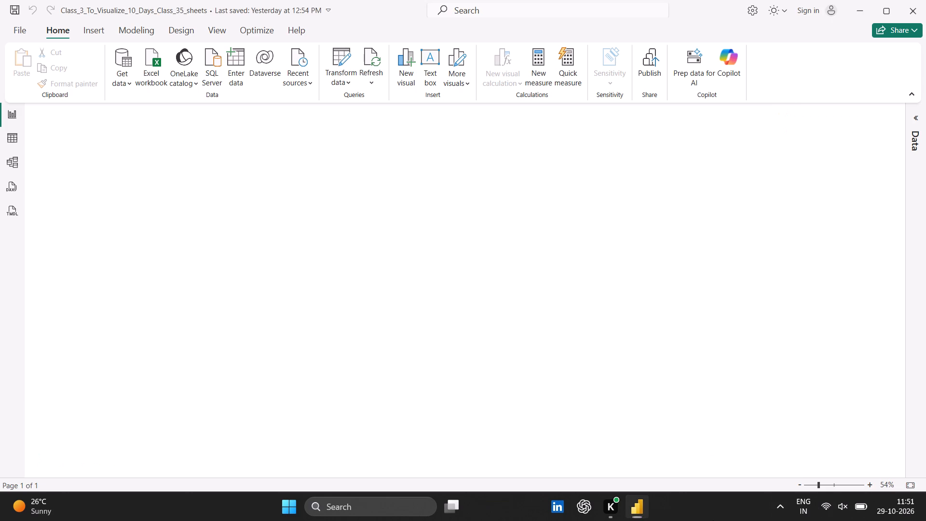
pyautogui.click(713, 520)
pyautogui.click(724, 500)
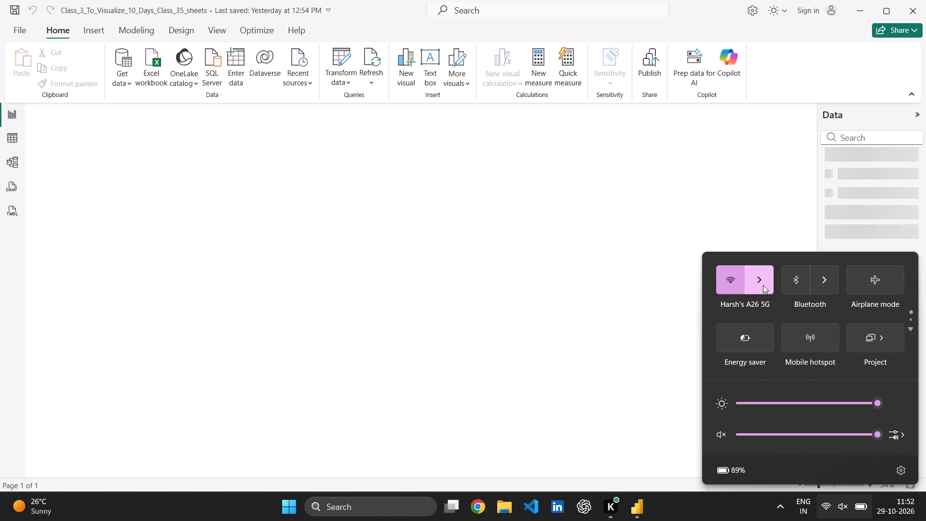
pyautogui.click(763, 285)
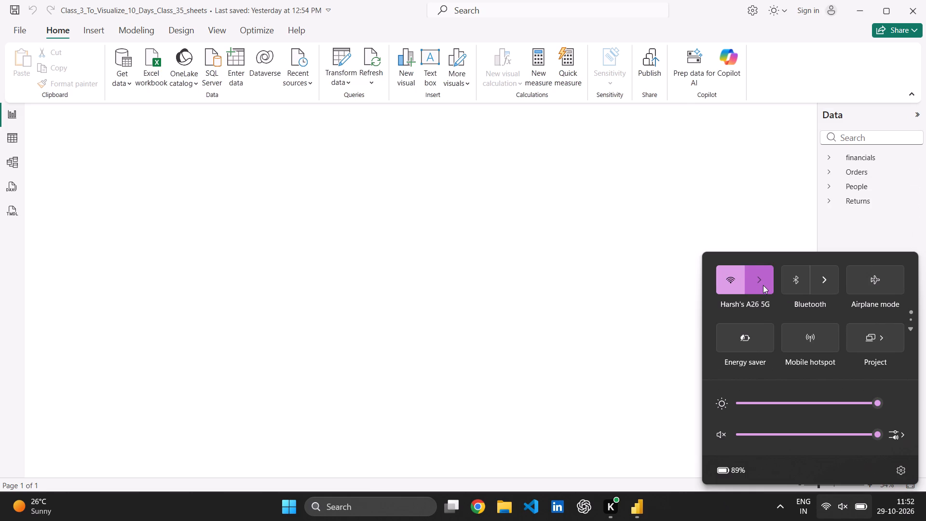
pyautogui.click(859, 518)
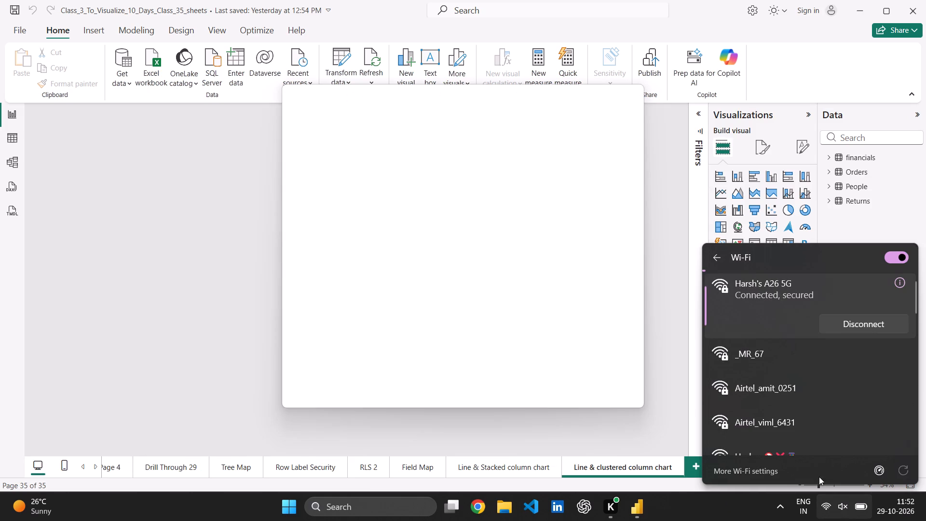
pyautogui.click(677, 399)
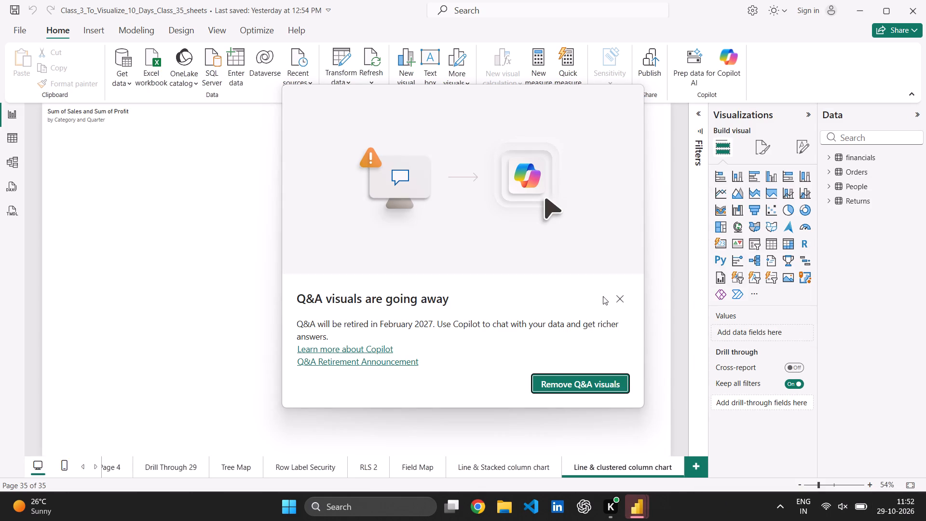
# Dismiss the Q&A visuals retirement notice without removing the Q&A visuals.
pyautogui.click(620, 299)
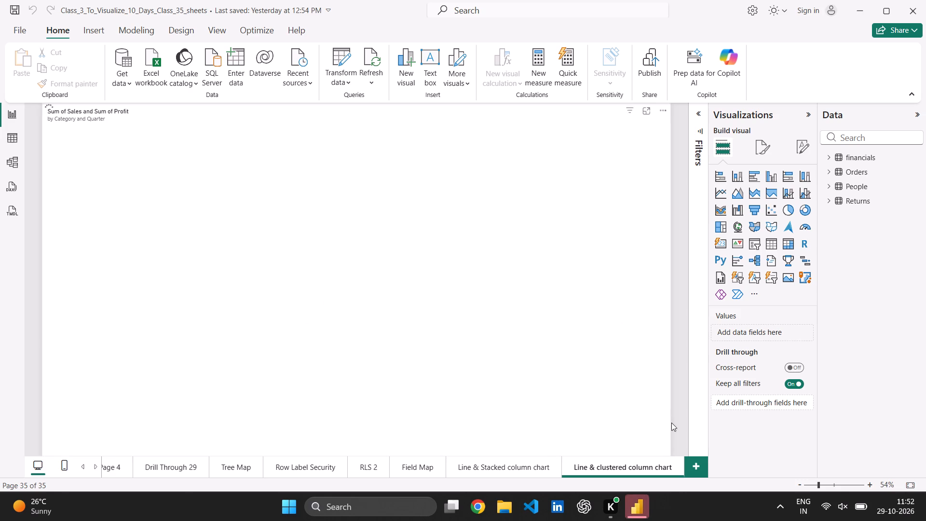
# Add a new blank page after the Line & clustered column chart page.
pyautogui.click(695, 468)
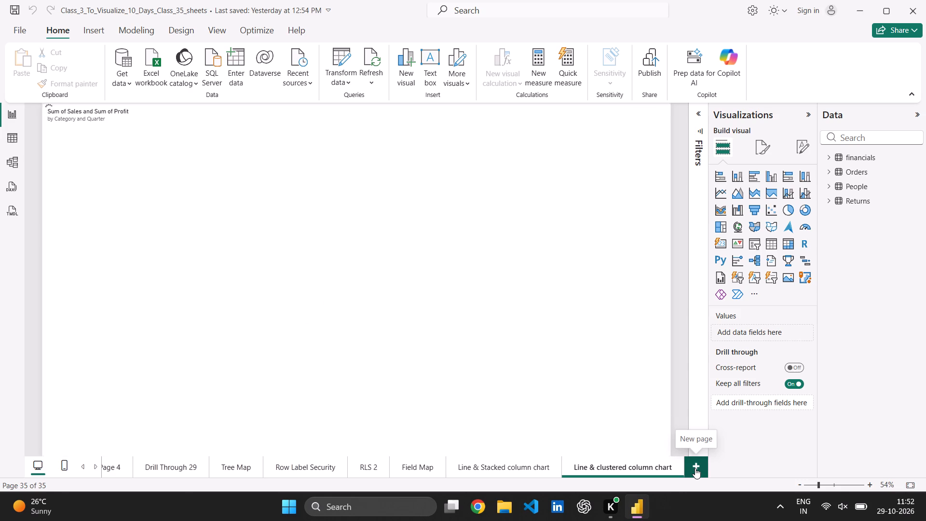
pyautogui.click(521, 265)
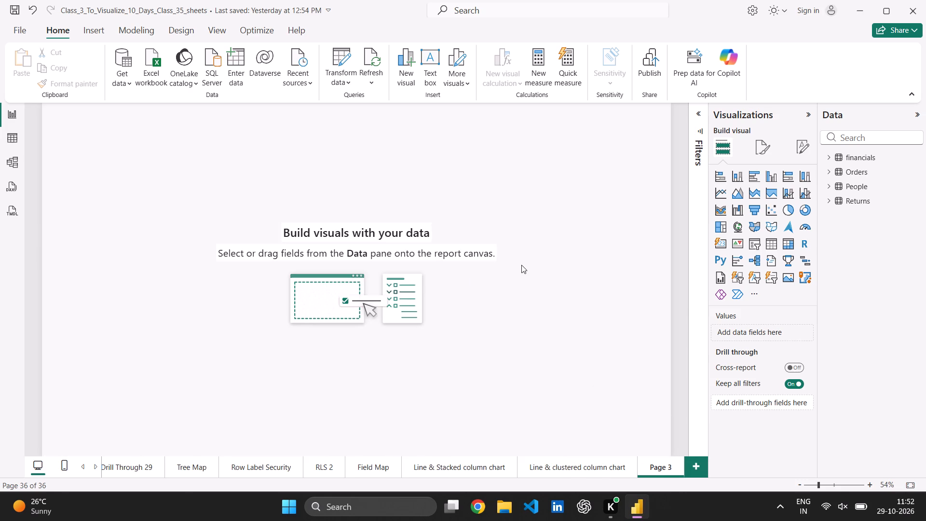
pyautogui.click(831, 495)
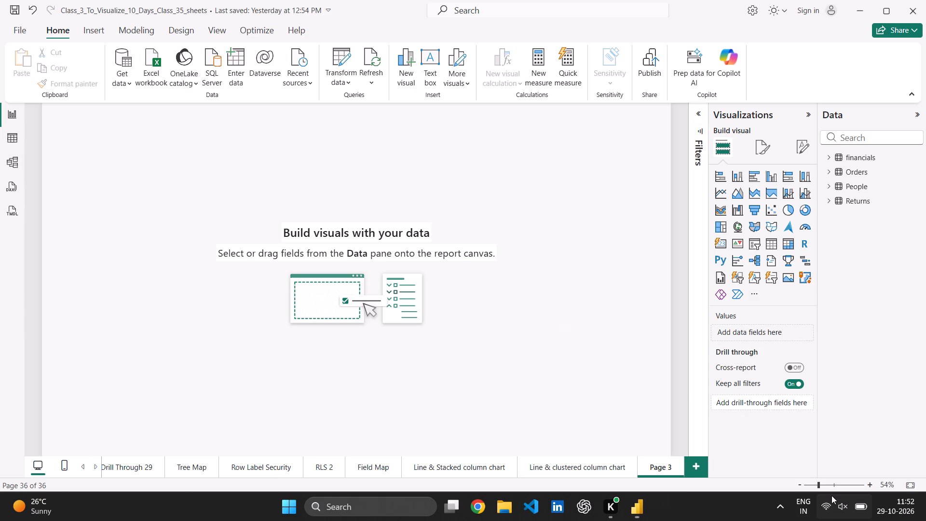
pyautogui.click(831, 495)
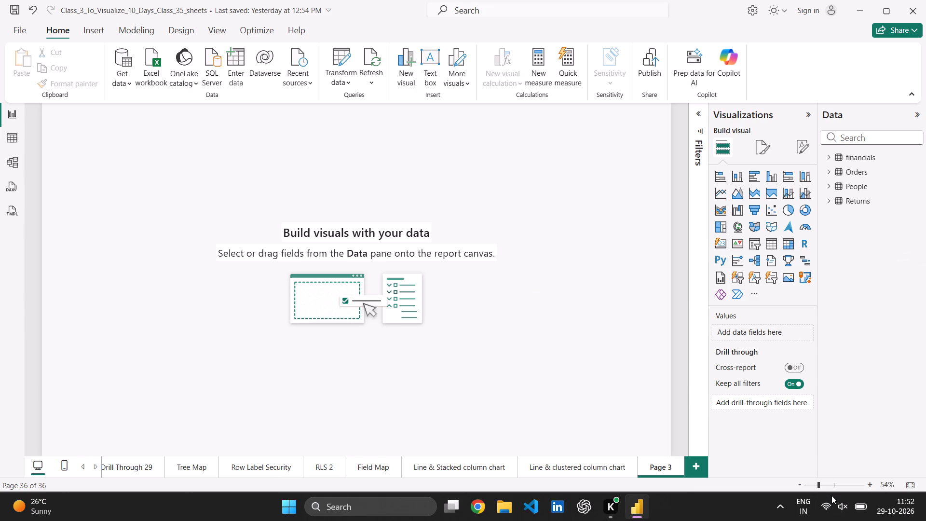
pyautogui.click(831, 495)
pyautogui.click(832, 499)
# Insert a stacked bar chart on Page 3 and enlarge it to cover roughly the upper-left half of the canvas.
pyautogui.click(725, 177)
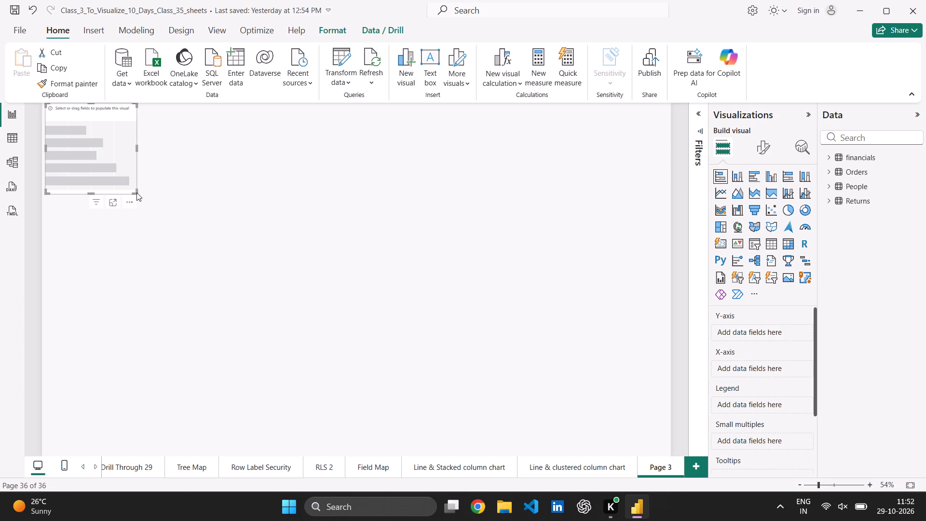
pyautogui.moveTo(138, 192); pyautogui.dragTo(378, 341)
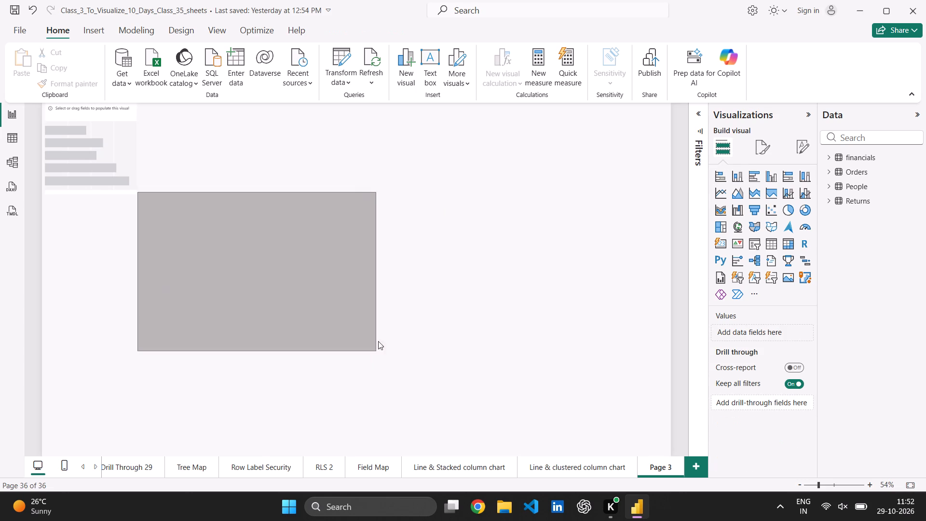
pyautogui.moveTo(378, 341); pyautogui.dragTo(379, 318)
pyautogui.click(105, 146)
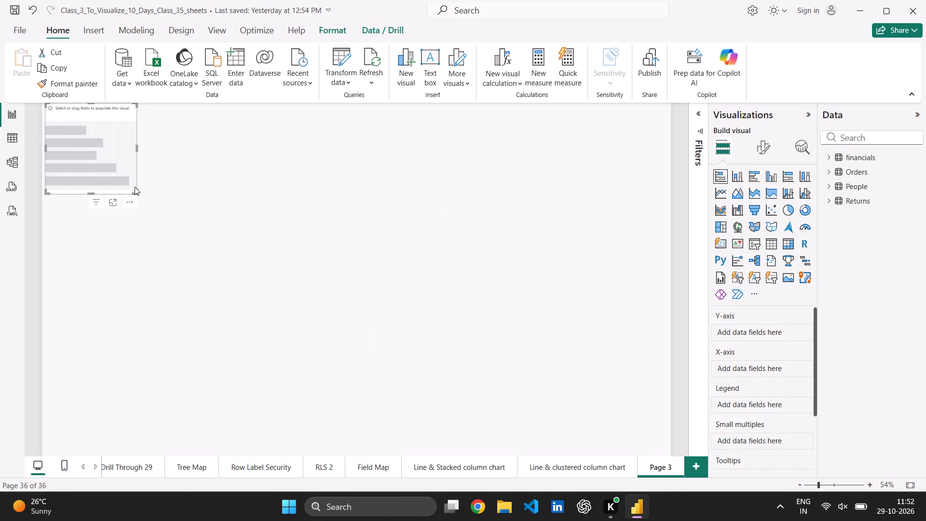
pyautogui.moveTo(137, 191); pyautogui.dragTo(265, 257)
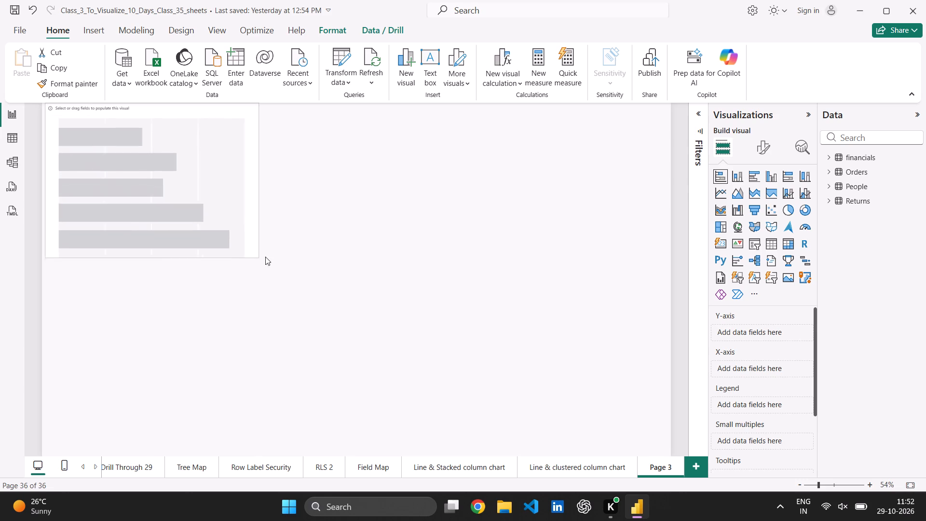
pyautogui.moveTo(265, 257); pyautogui.dragTo(406, 318)
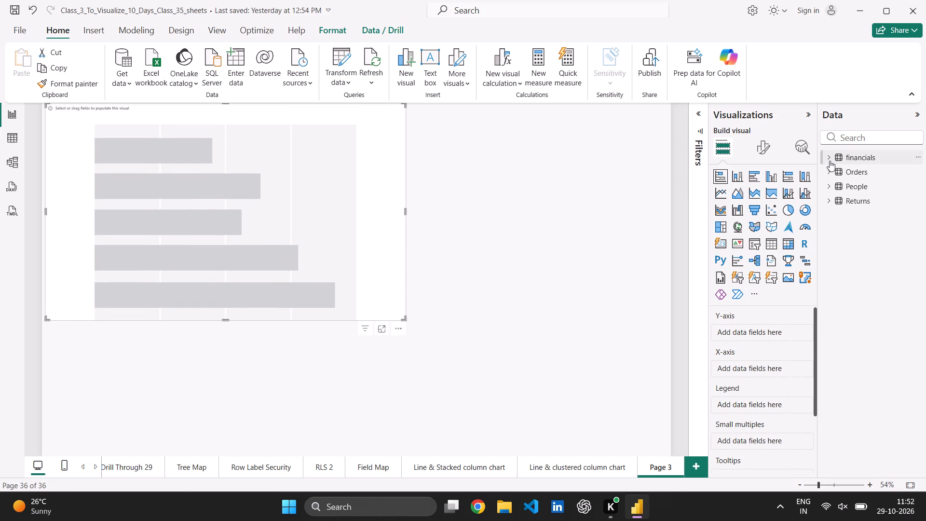
# Populate the bar chart with Category on the Y-axis and Sales on the X-axis from the Orders table.
pyautogui.click(831, 173)
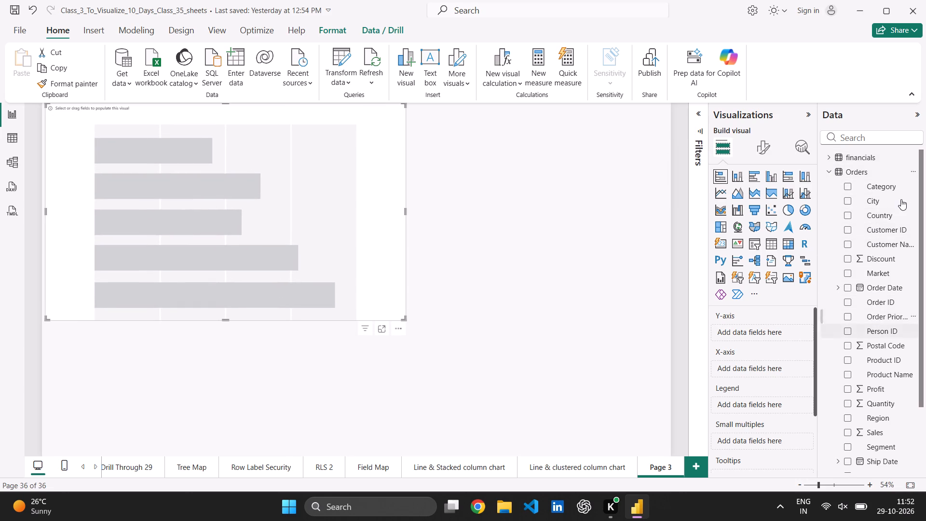
pyautogui.click(848, 189)
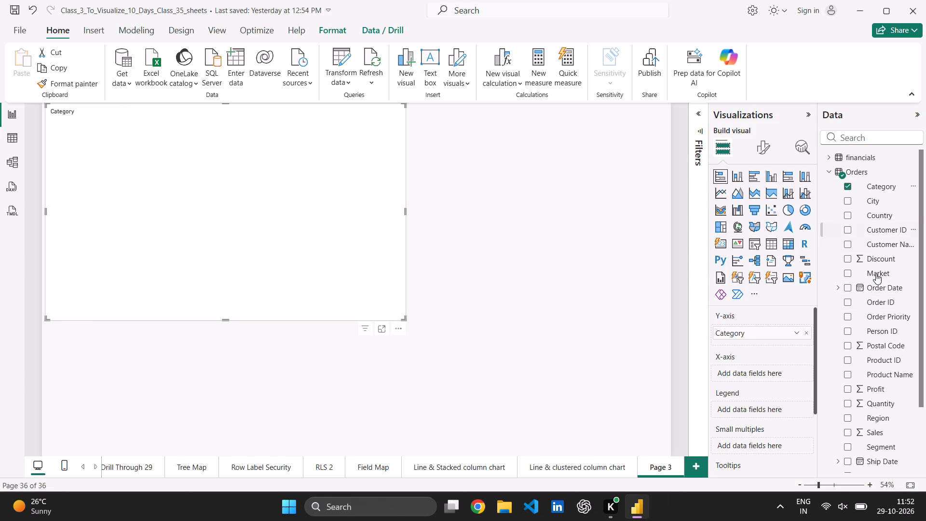
pyautogui.scroll(-2, 876, 277)
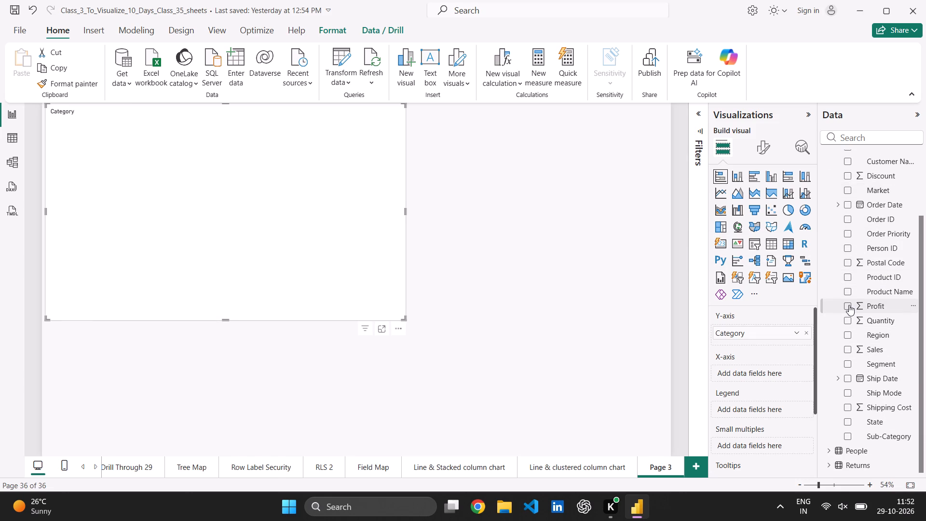
pyautogui.scroll(2, 861, 294)
pyautogui.scroll(-2, 852, 347)
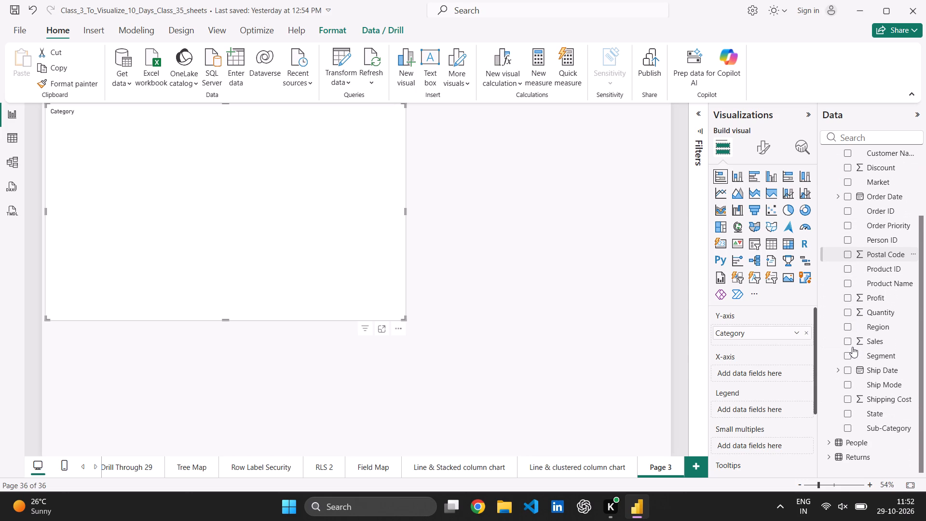
pyautogui.click(847, 348)
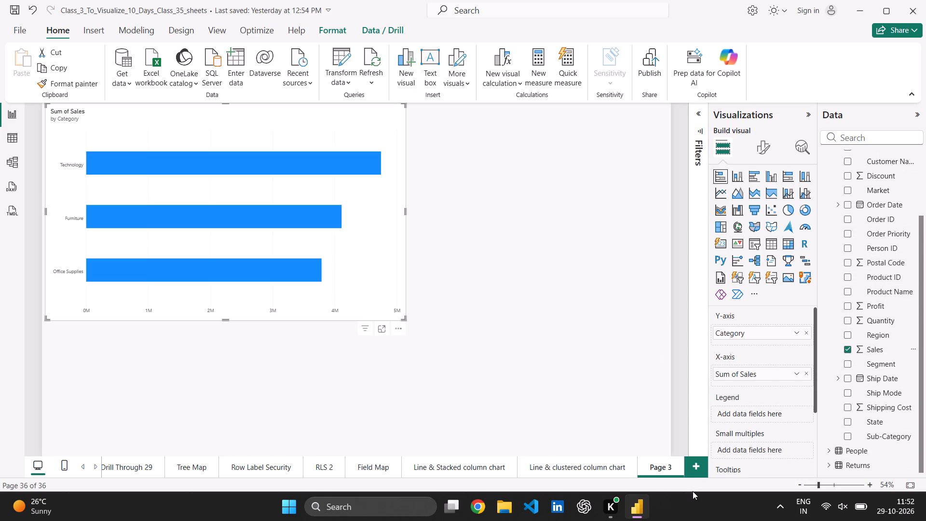
# Add a new report page and insert a stacked bar chart showing Profit by Category from the Orders table.
pyautogui.click(696, 472)
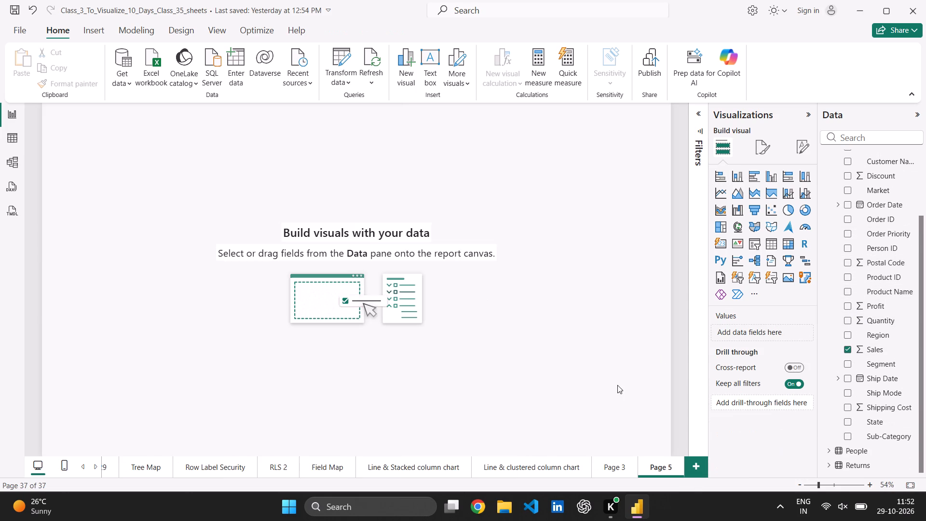
pyautogui.click(477, 290)
pyautogui.click(722, 180)
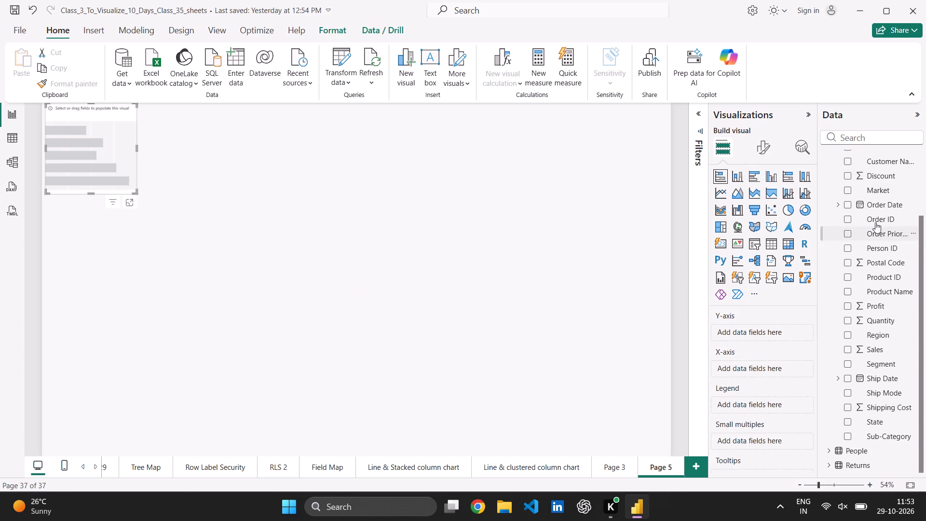
pyautogui.scroll(2, 875, 222)
pyautogui.click(844, 185)
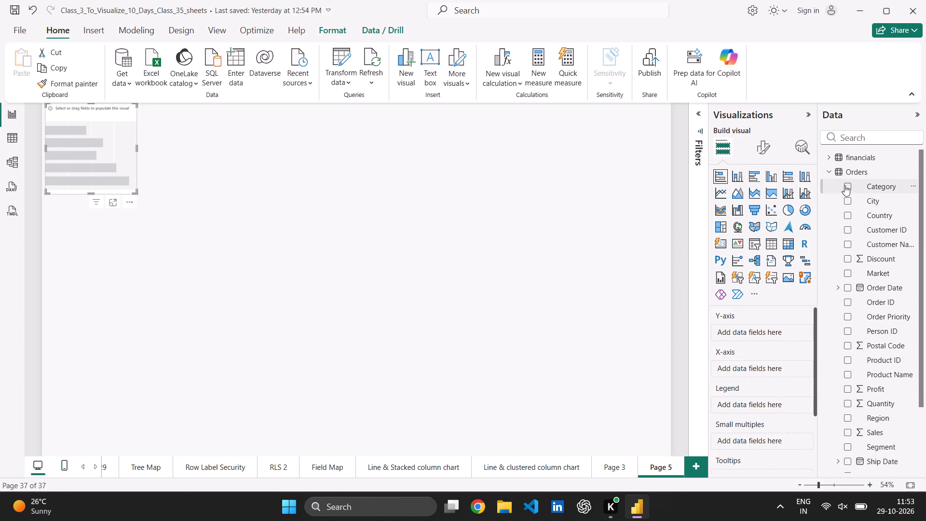
pyautogui.scroll(-1, 859, 329)
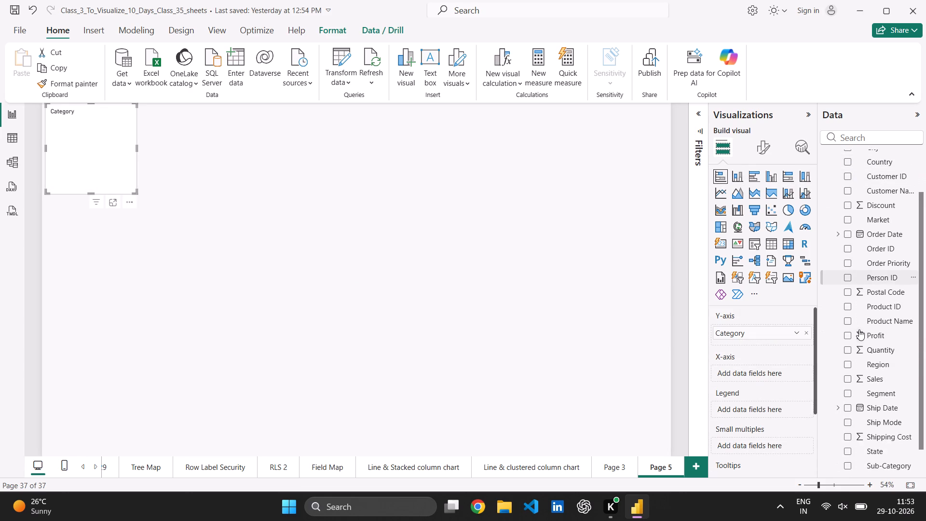
pyautogui.click(849, 334)
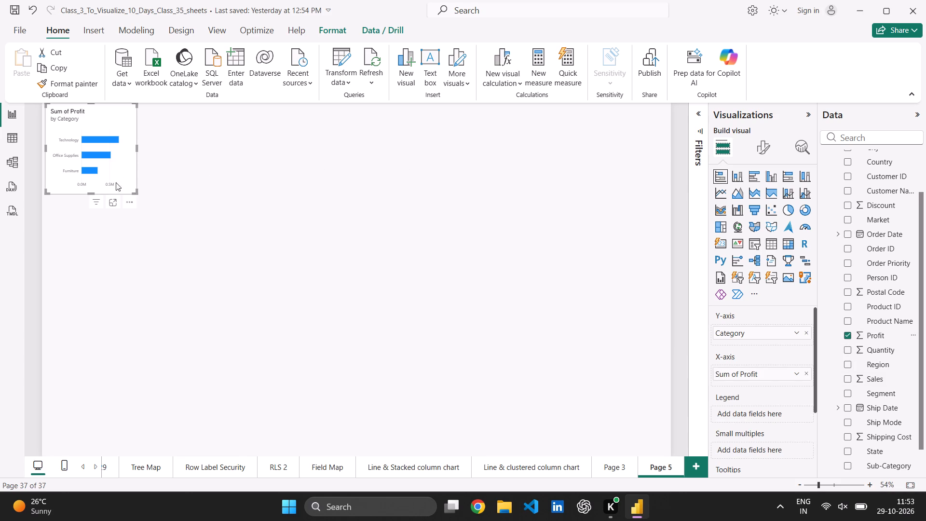
# Enlarge the Sum of Profit by Category chart on the new page.
pyautogui.moveTo(136, 192); pyautogui.dragTo(340, 290)
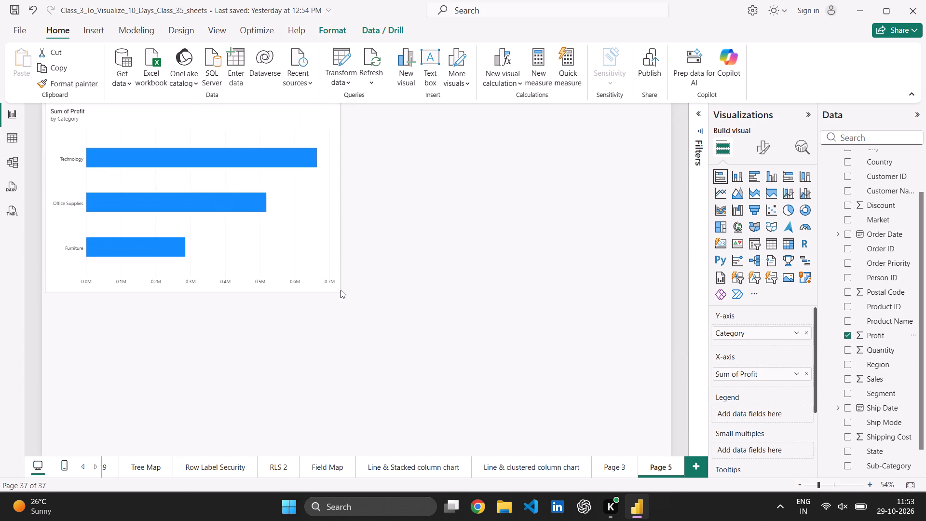
pyautogui.moveTo(431, 282); pyautogui.dragTo(516, 335)
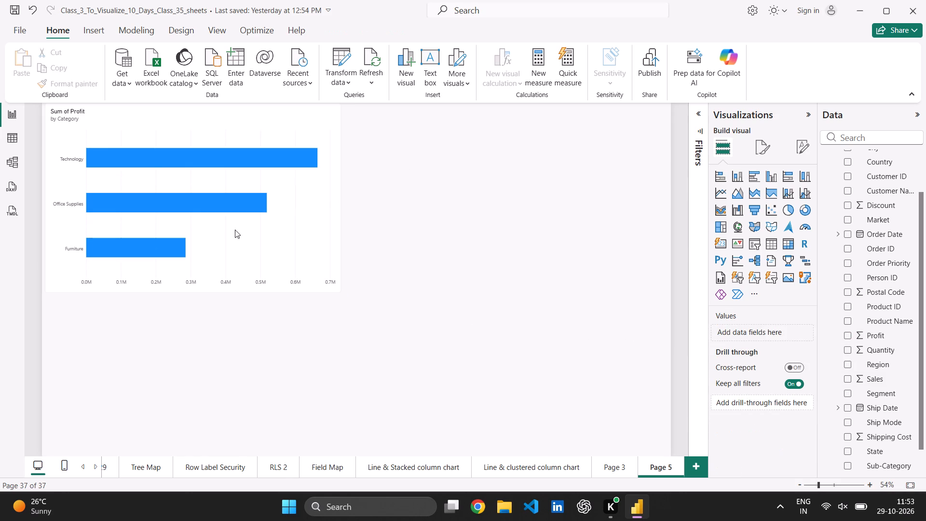
pyautogui.click(219, 224)
# Add Category from the Orders table as the drill-through field for Page 5.
pyautogui.click(623, 465)
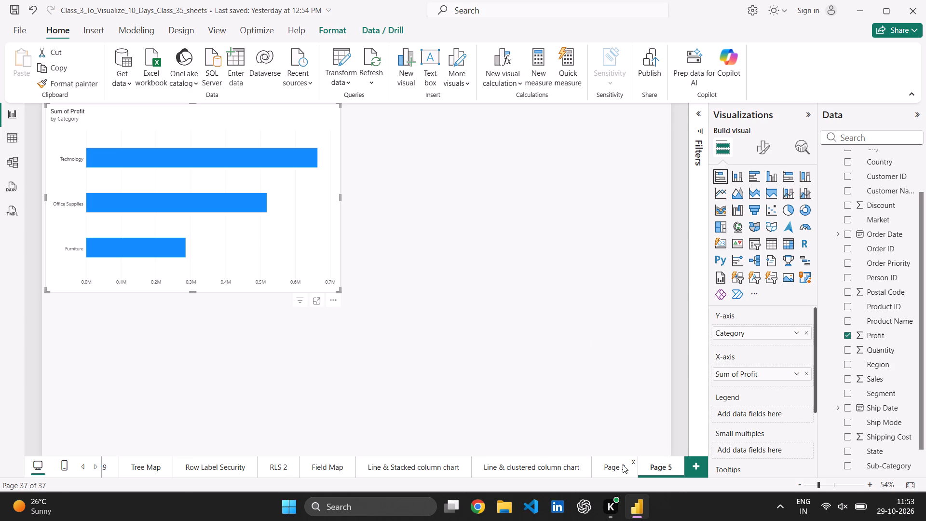
pyautogui.scroll(-1, 767, 405)
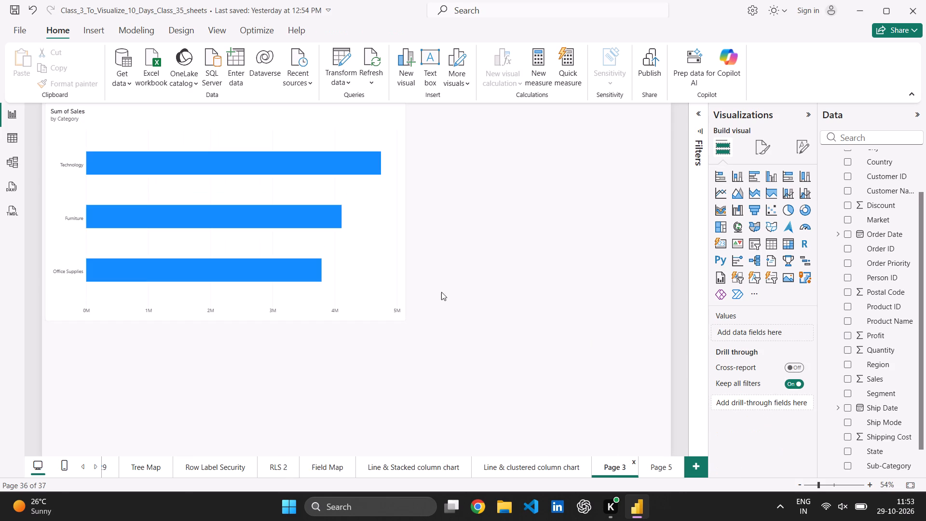
pyautogui.scroll(-2, 754, 406)
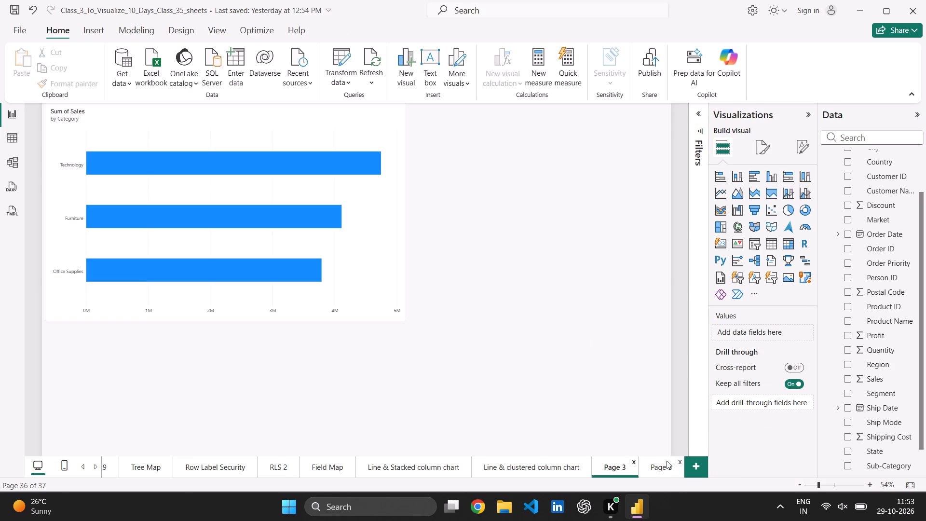
pyautogui.click(666, 461)
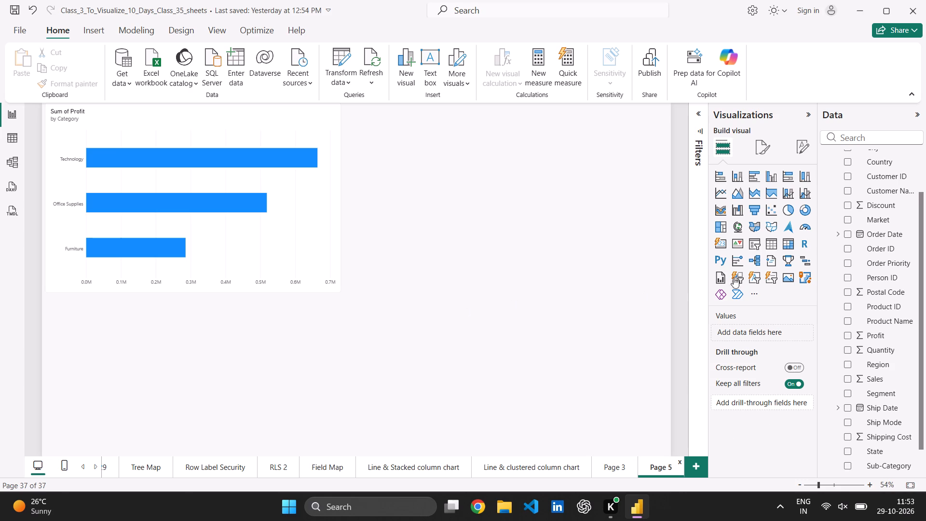
pyautogui.scroll(2, 884, 258)
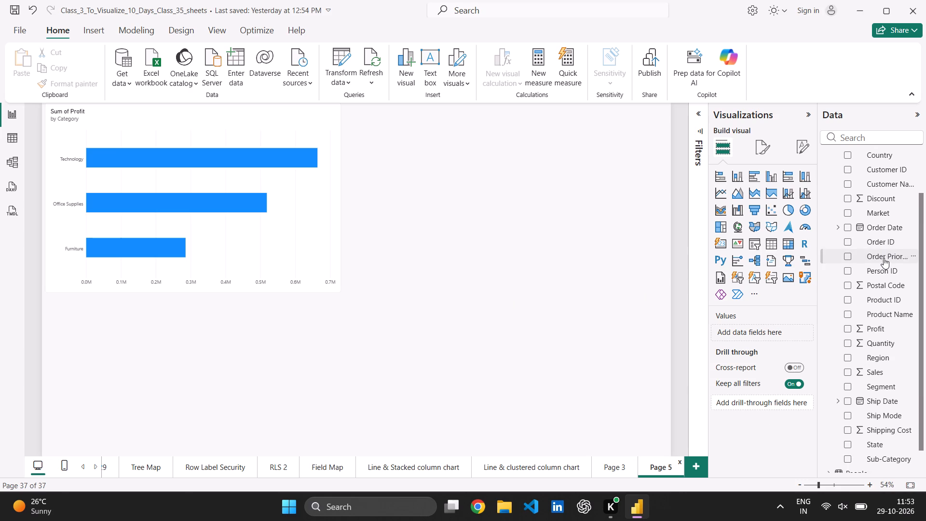
pyautogui.scroll(1, 884, 258)
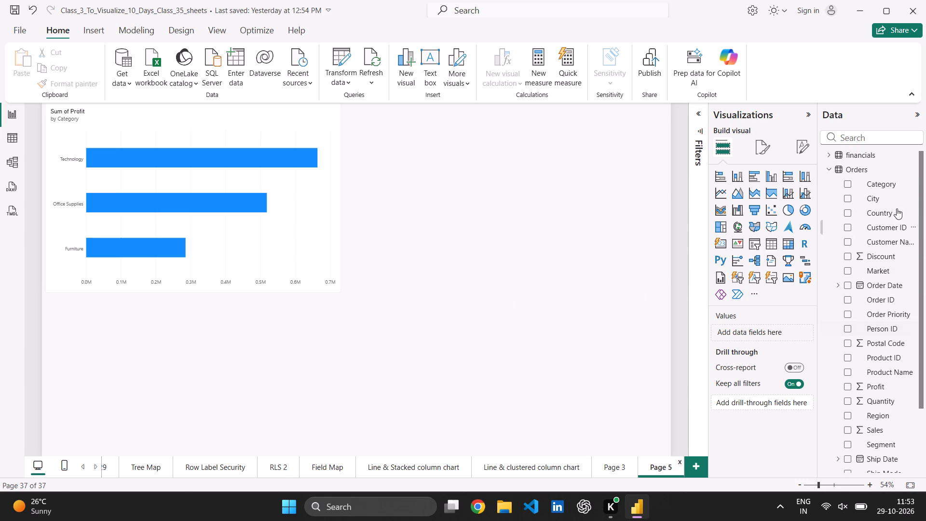
pyautogui.click(879, 169)
pyautogui.click(879, 169)
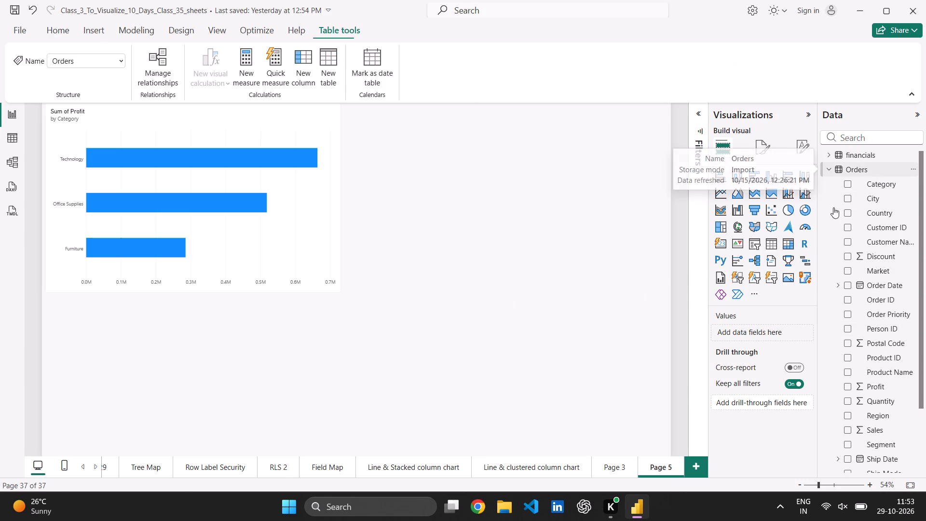
pyautogui.moveTo(881, 181); pyautogui.dragTo(771, 399)
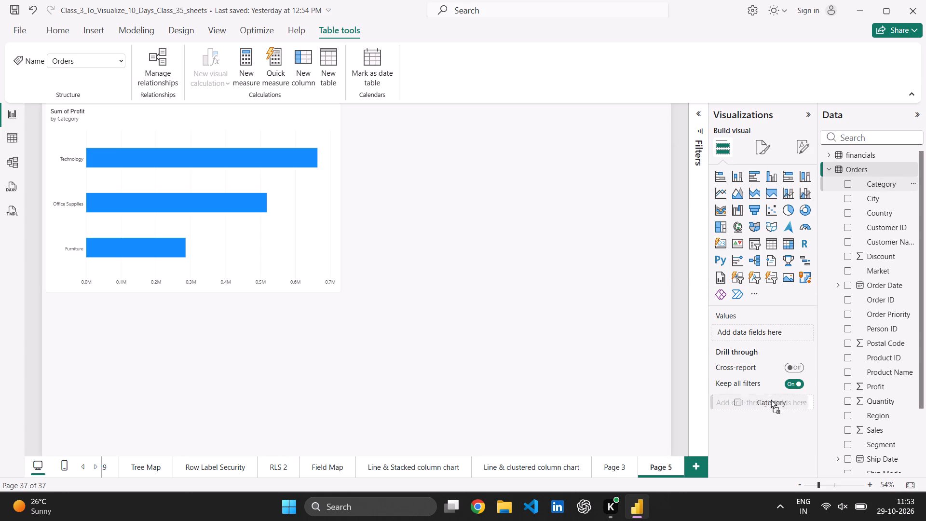
pyautogui.moveTo(771, 399); pyautogui.dragTo(771, 398)
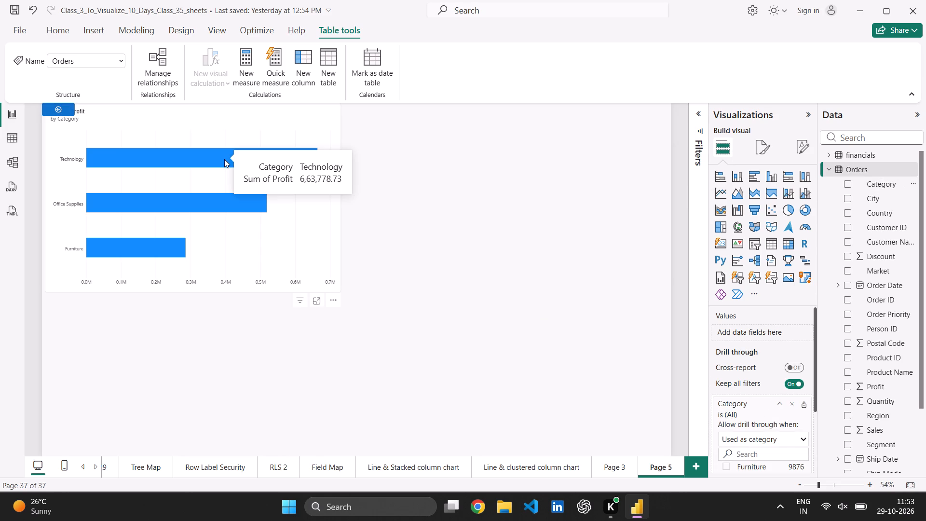
# Move the Sum of Profit chart on Page 5 toward the canvas middle, clear of the back button.
pyautogui.click(422, 263)
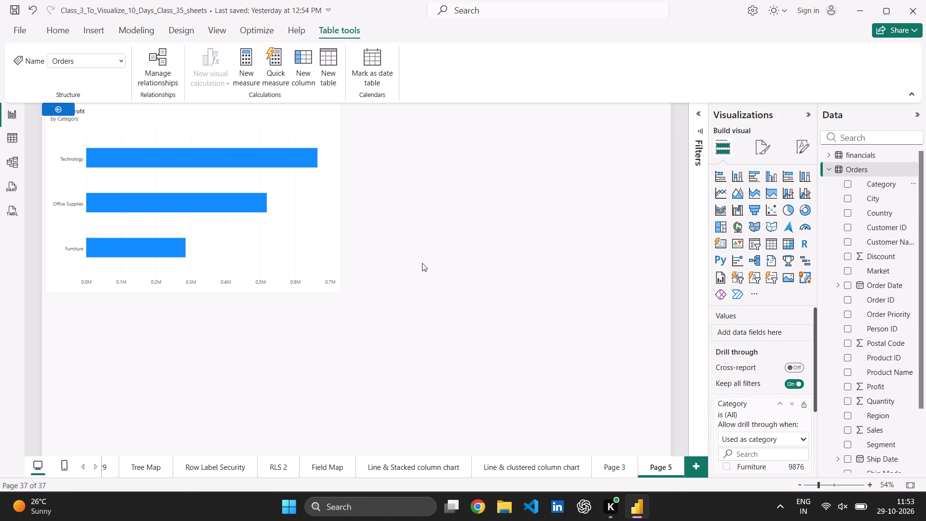
pyautogui.click(338, 204)
pyautogui.moveTo(338, 204); pyautogui.dragTo(423, 248)
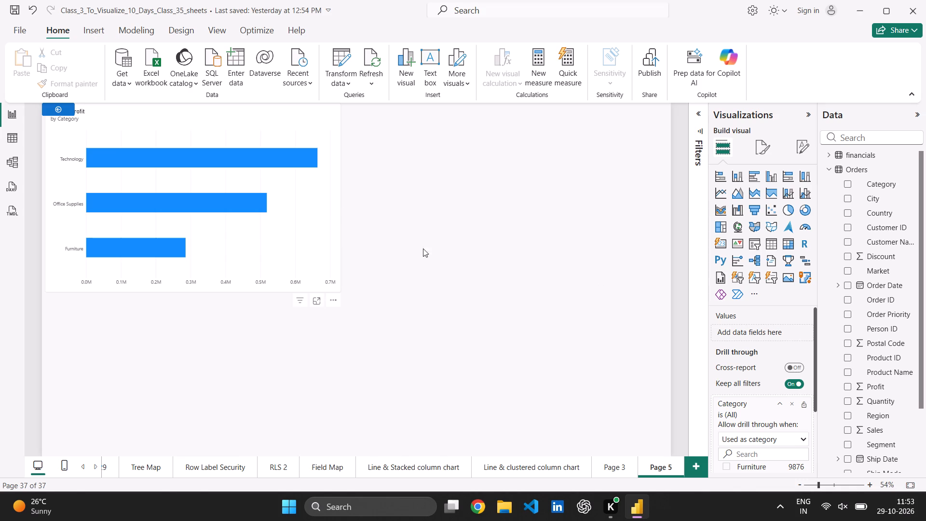
pyautogui.moveTo(423, 248); pyautogui.dragTo(432, 252)
pyautogui.moveTo(350, 226); pyautogui.dragTo(311, 226)
pyautogui.click(558, 318)
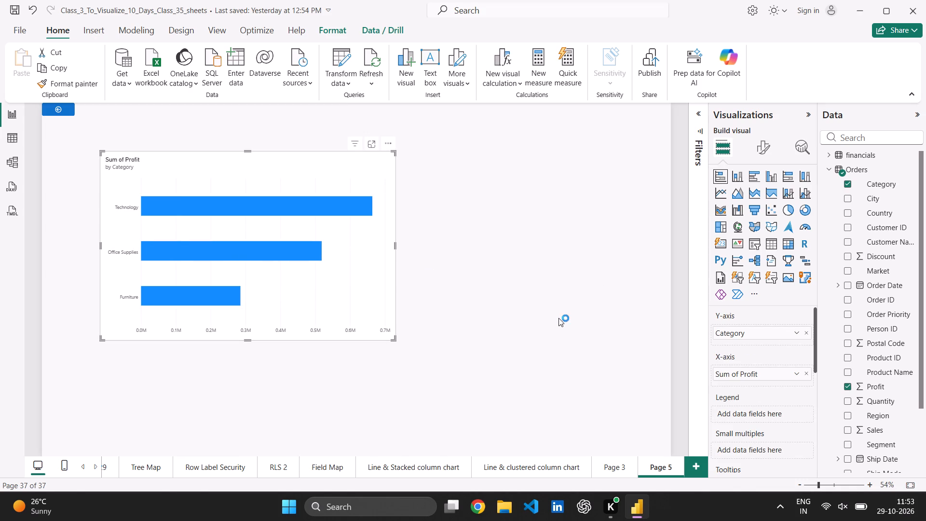
pyautogui.scroll(-2, 750, 423)
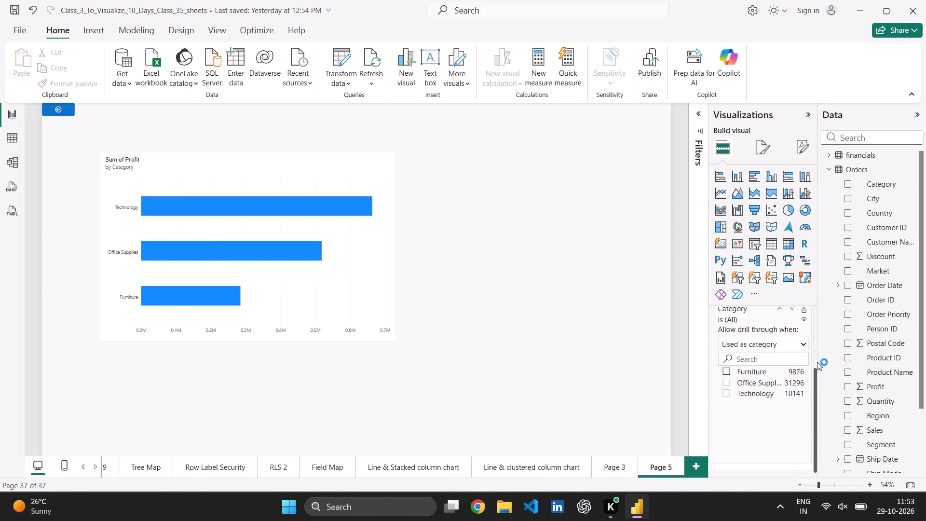
# Remove the Category field from Page 5's drill-through settings.
pyautogui.scroll(1, 764, 363)
pyautogui.click(791, 336)
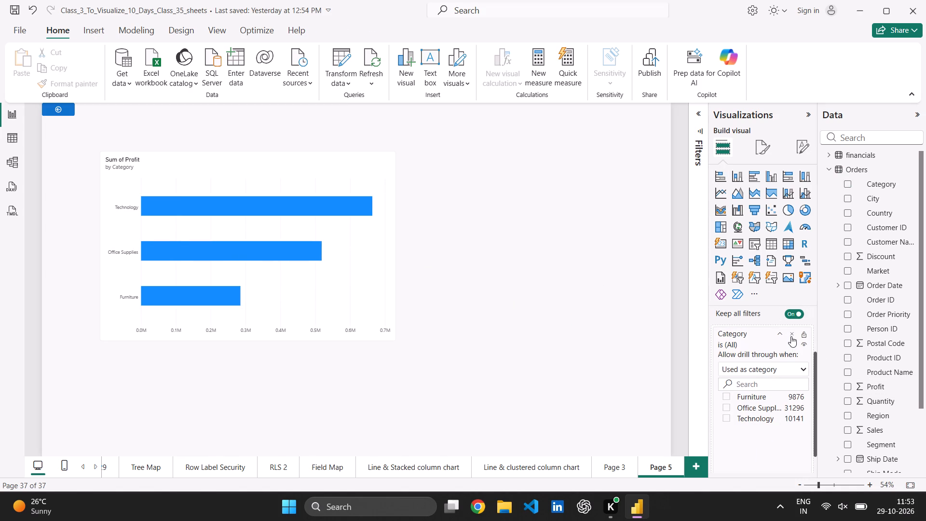
# Examine the Drill Through 29 page and the Category drill-through settings on Page 4.
pyautogui.click(617, 465)
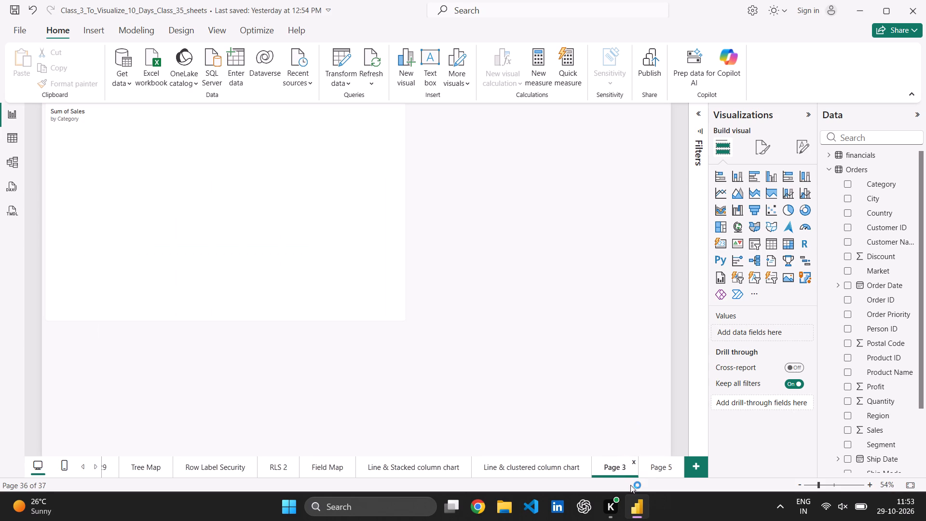
pyautogui.click(773, 446)
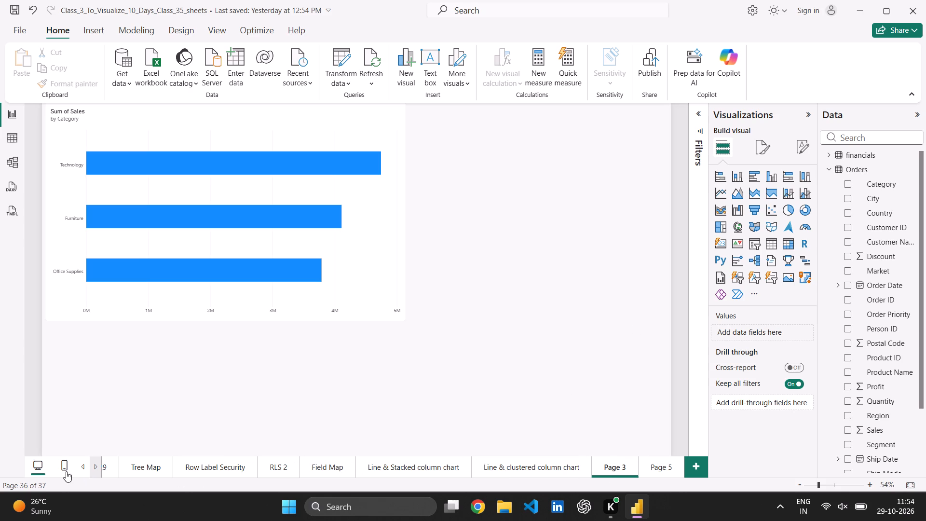
pyautogui.hscroll(4, 196, 467)
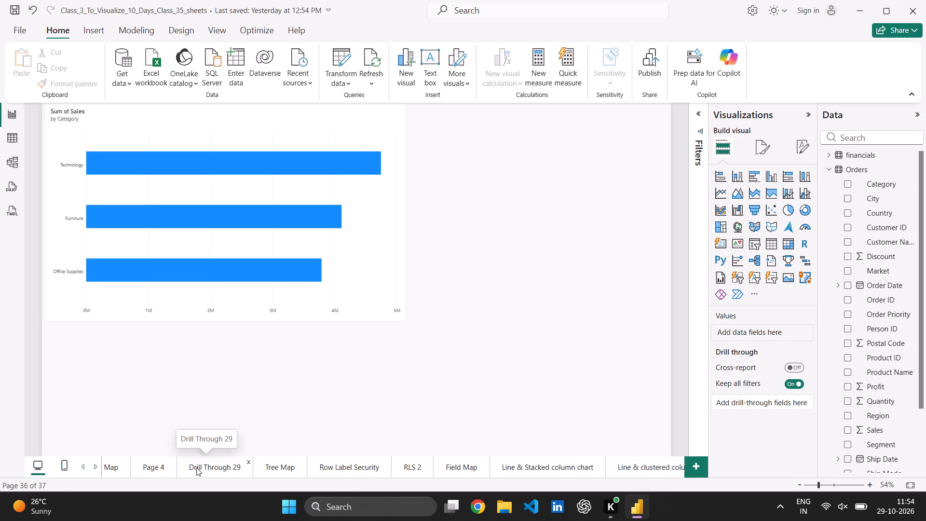
pyautogui.click(234, 465)
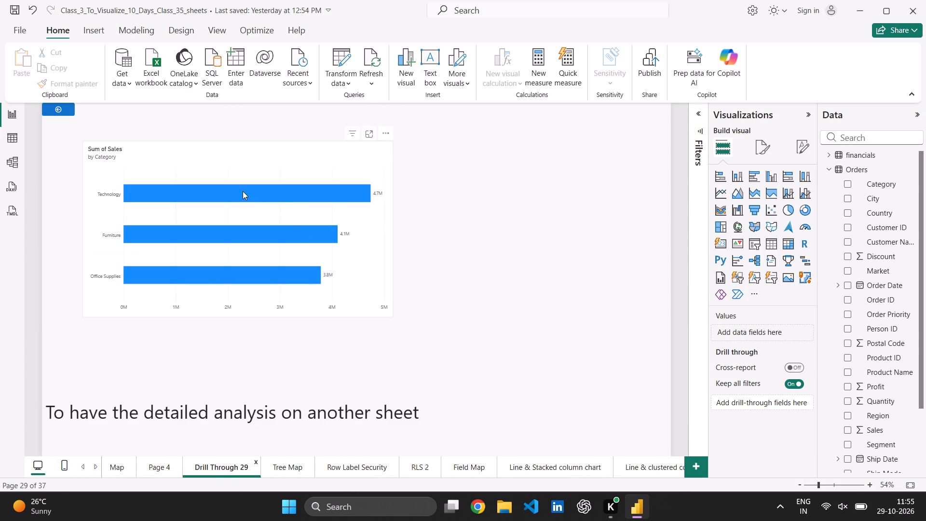
pyautogui.click(159, 476)
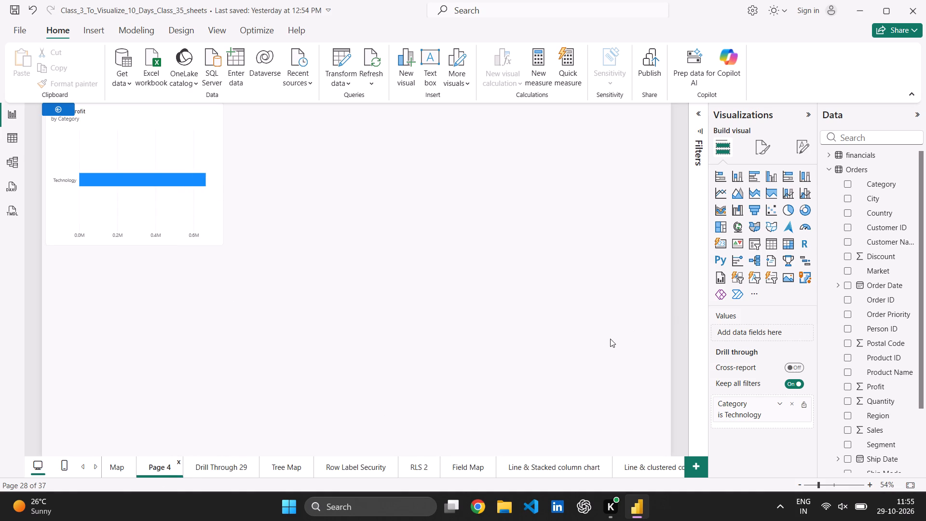
pyautogui.click(779, 405)
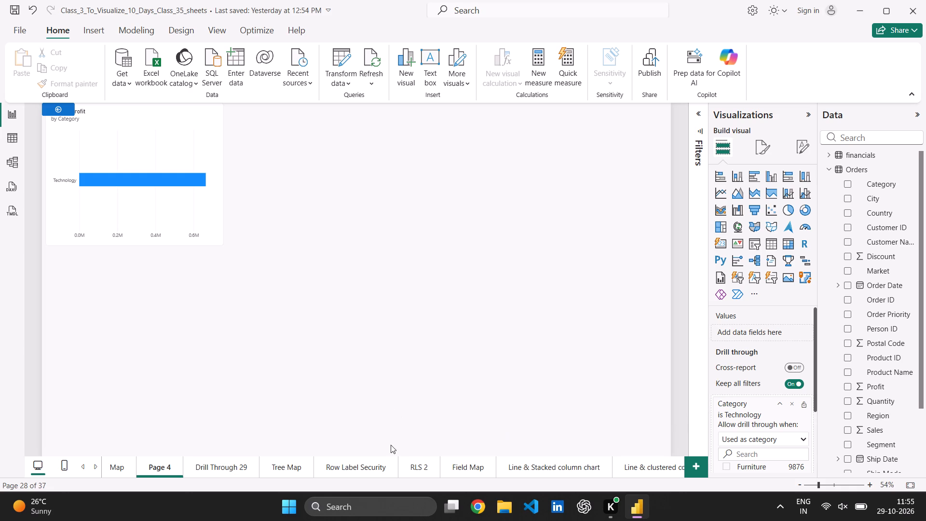
pyautogui.hscroll(-4, 531, 471)
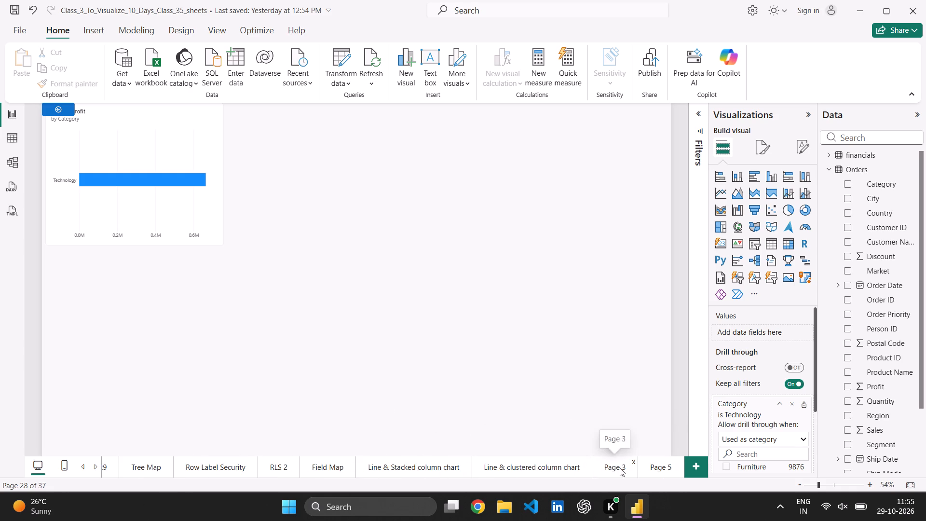
# Add Category from the Orders table as the drill-through field for Page 3, keeping it allowed when used as category.
pyautogui.click(613, 468)
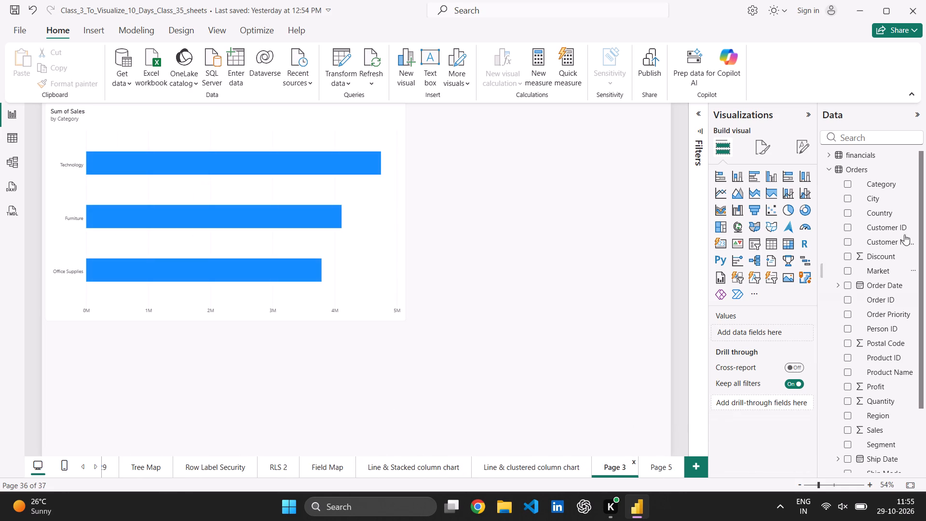
pyautogui.moveTo(878, 183); pyautogui.dragTo(763, 404)
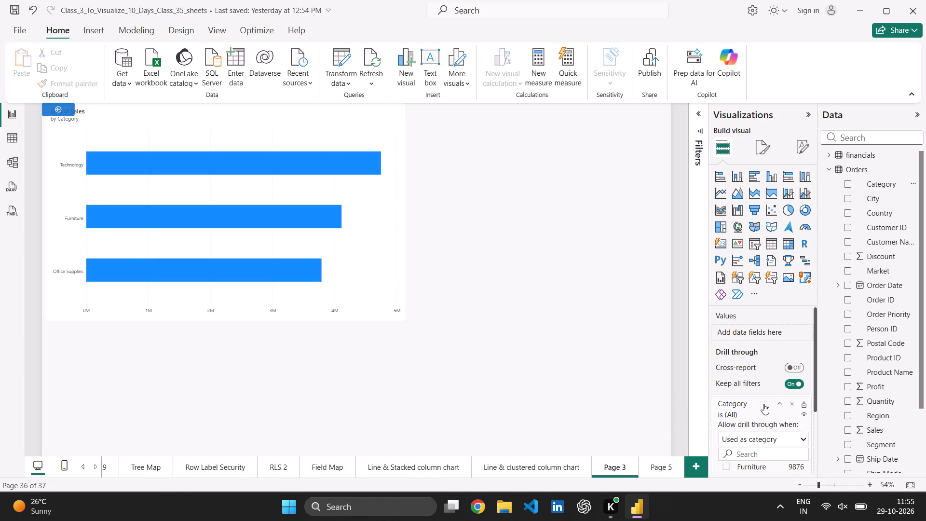
pyautogui.scroll(-1, 763, 420)
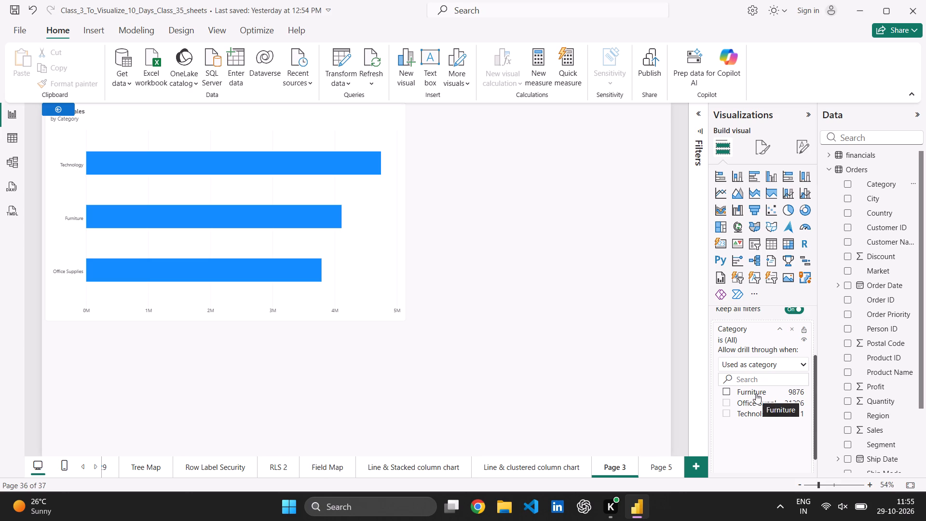
pyautogui.click(794, 364)
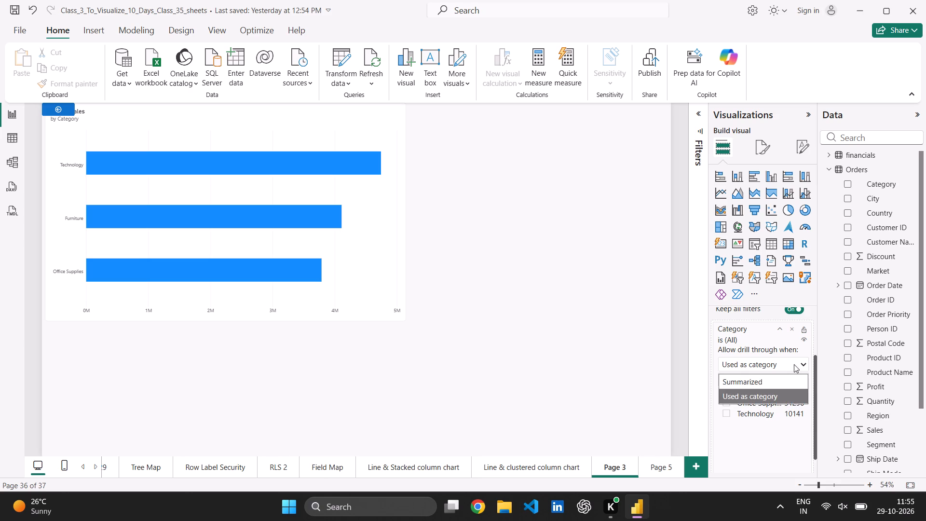
pyautogui.tripleClick(794, 364)
pyautogui.click(468, 294)
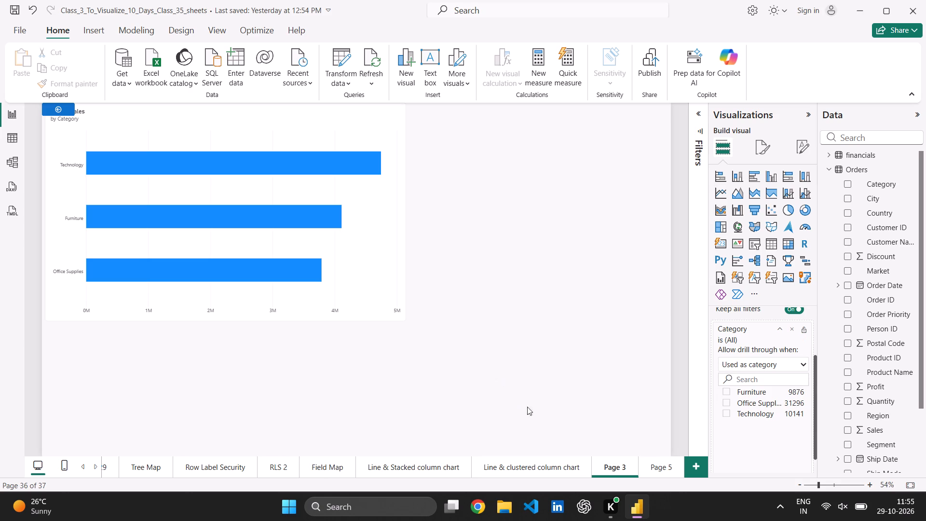
# Drill through from the Technology bar of Page 3's Sum of Sales chart to Page 4.
pyautogui.click(650, 466)
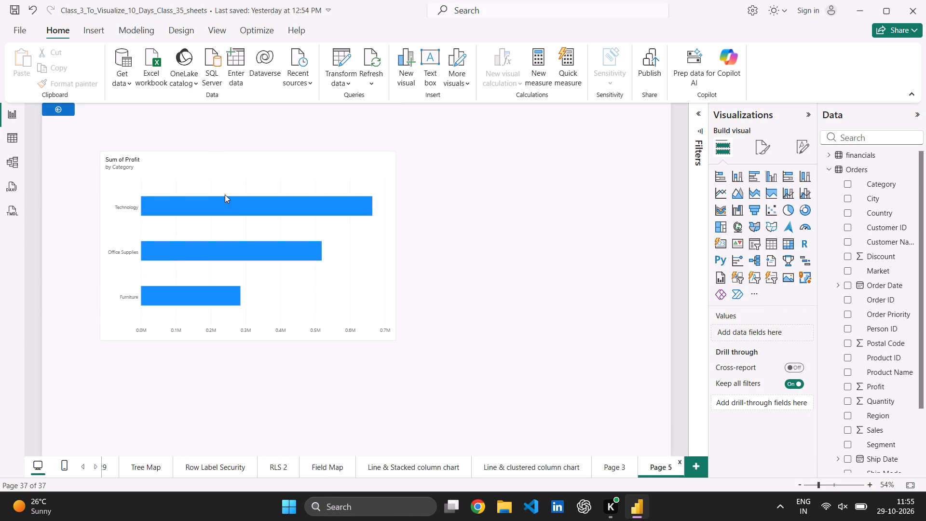
pyautogui.click(612, 465)
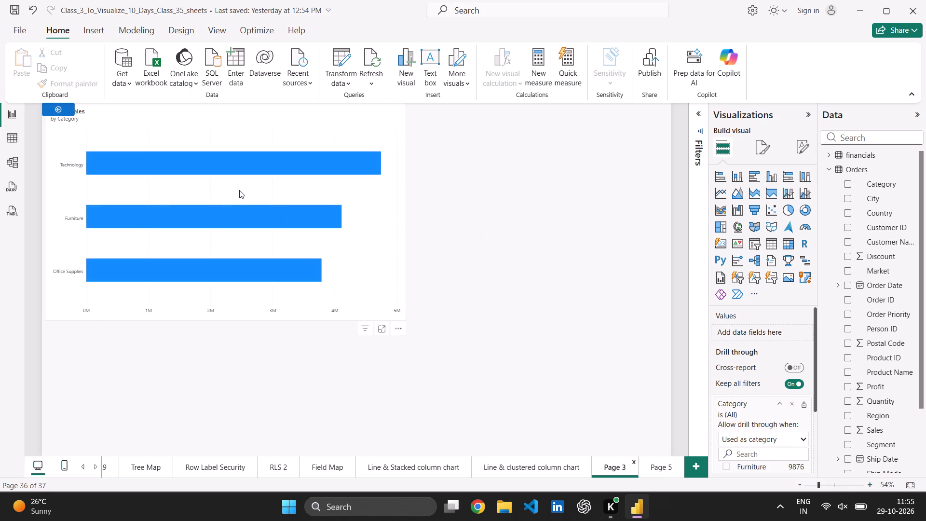
pyautogui.click(230, 171)
pyautogui.rightClick(286, 164)
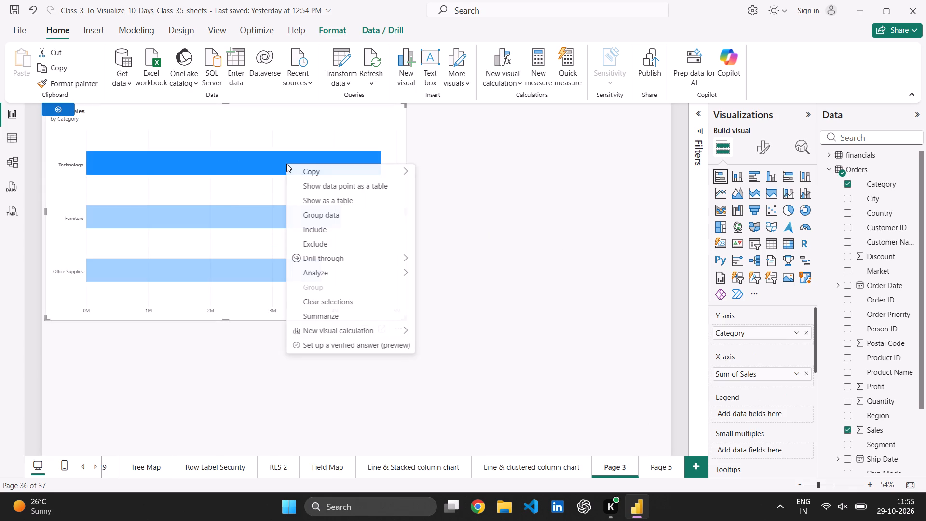
pyautogui.click(368, 255)
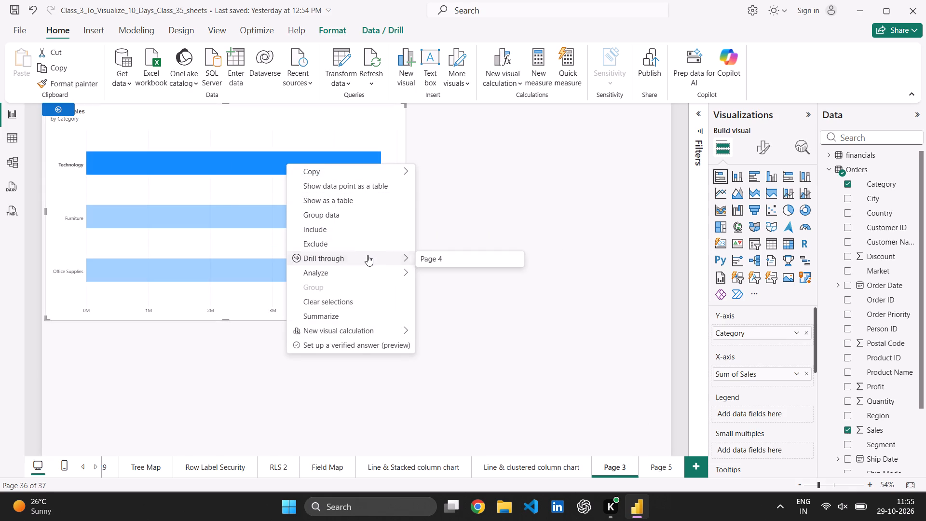
pyautogui.click(438, 254)
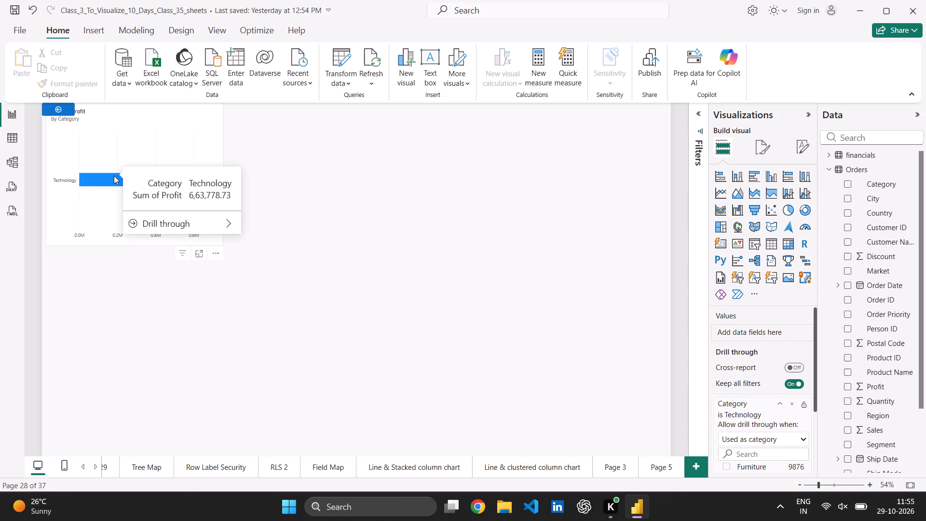
# Move the Sum of Profit chart on Page 4 toward the canvas middle, clear of the back button.
pyautogui.click(314, 211)
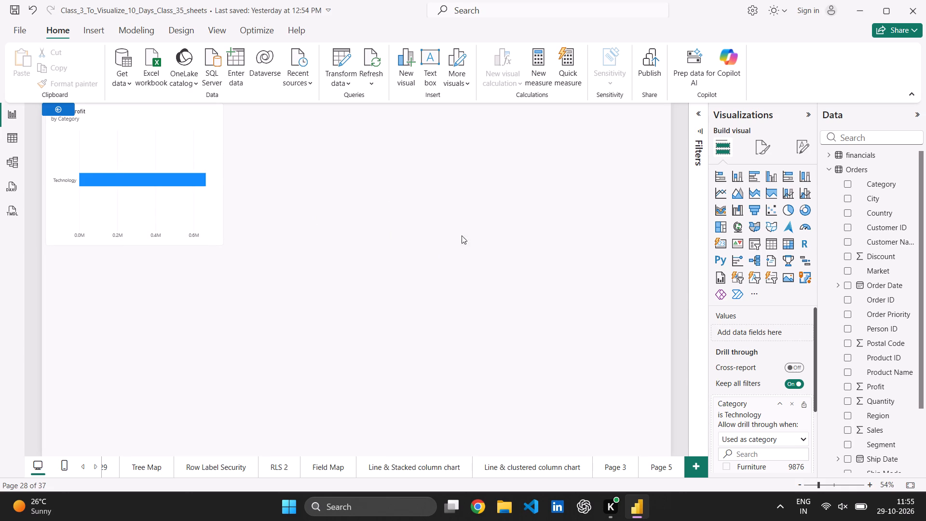
pyautogui.click(473, 250)
pyautogui.moveTo(207, 176); pyautogui.dragTo(263, 214)
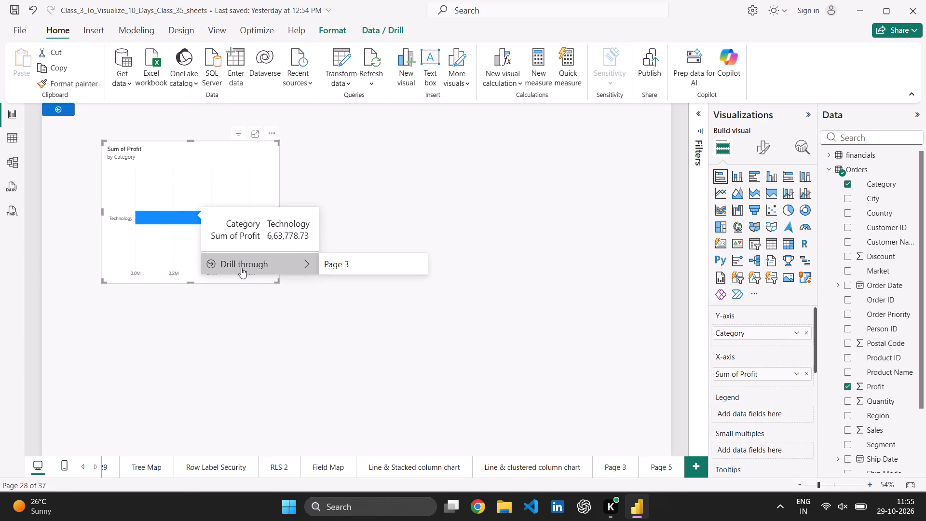
# Drill through from the Technology bar of Page 4's Sum of Profit chart to Page 3.
pyautogui.doubleClick(327, 264)
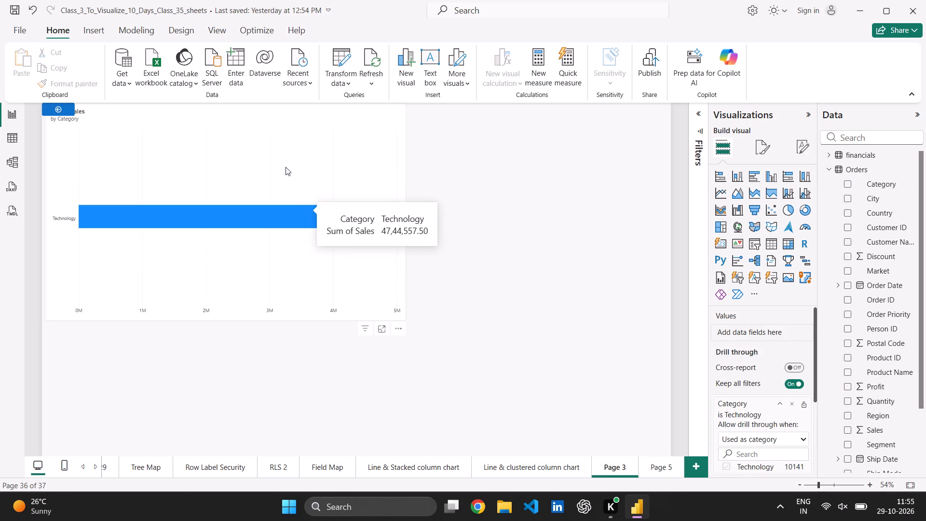
# Move the Sum of Sales chart on Page 3 toward the canvas middle, clear of the back button.
pyautogui.moveTo(286, 167); pyautogui.dragTo(334, 192)
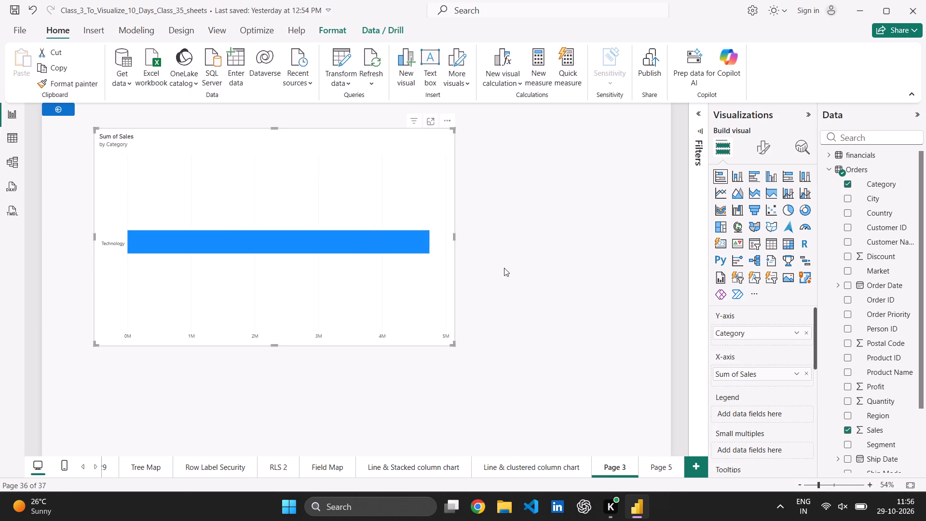
pyautogui.hotkey('ctrl', 'z')
pyautogui.moveTo(335, 167); pyautogui.dragTo(382, 196)
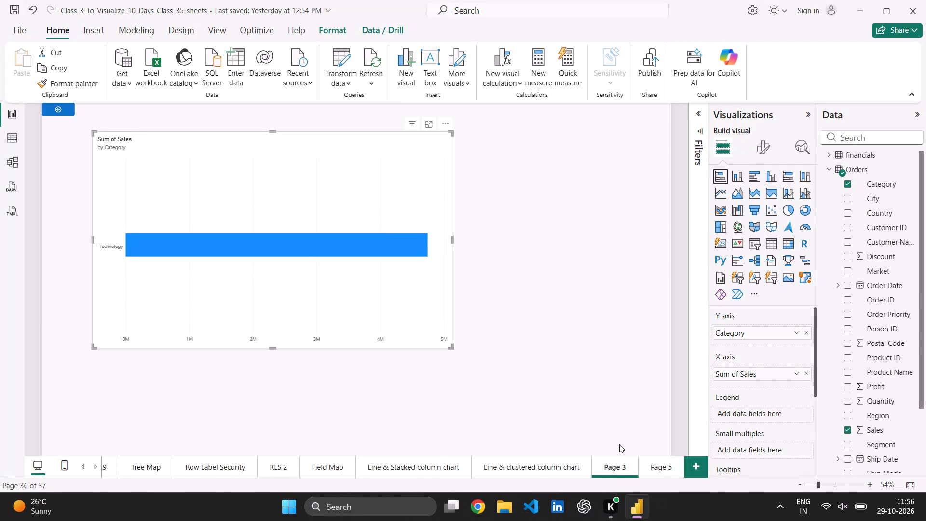
# Check the Technology bar of Page 5's Sum of Profit chart for a drill-through option and return to Page 3.
pyautogui.click(658, 470)
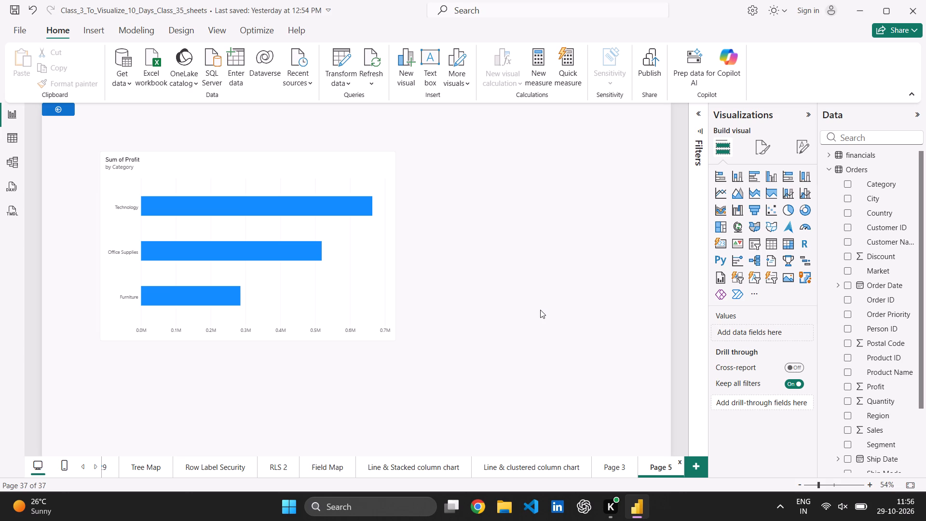
pyautogui.click(332, 204)
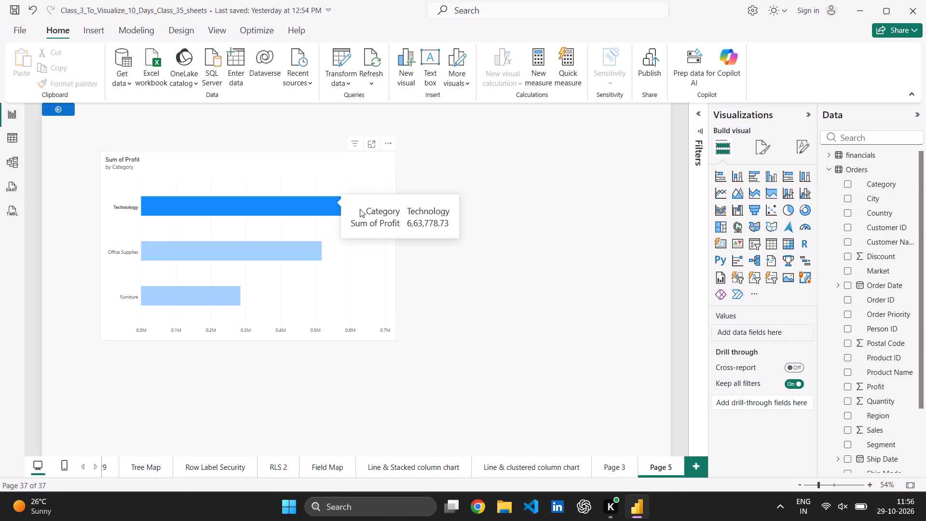
pyautogui.click(522, 248)
pyautogui.click(389, 302)
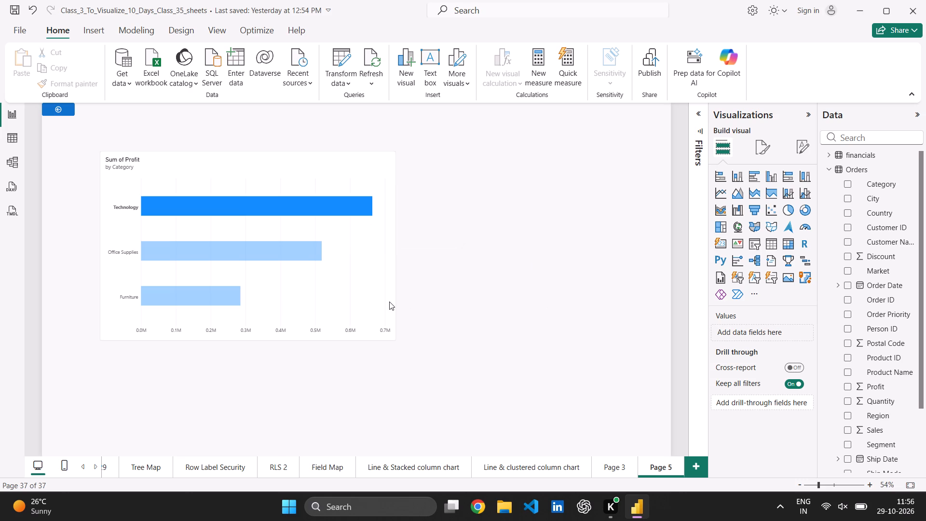
pyautogui.click(614, 474)
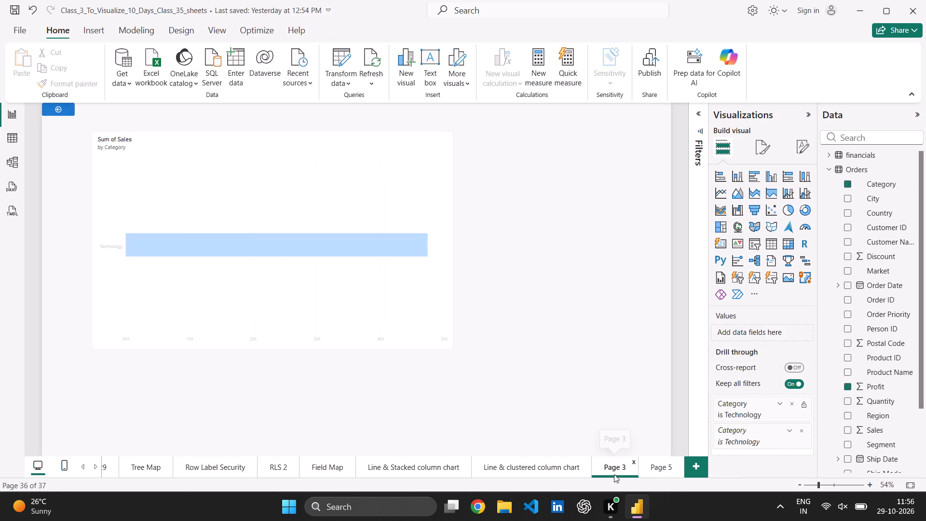
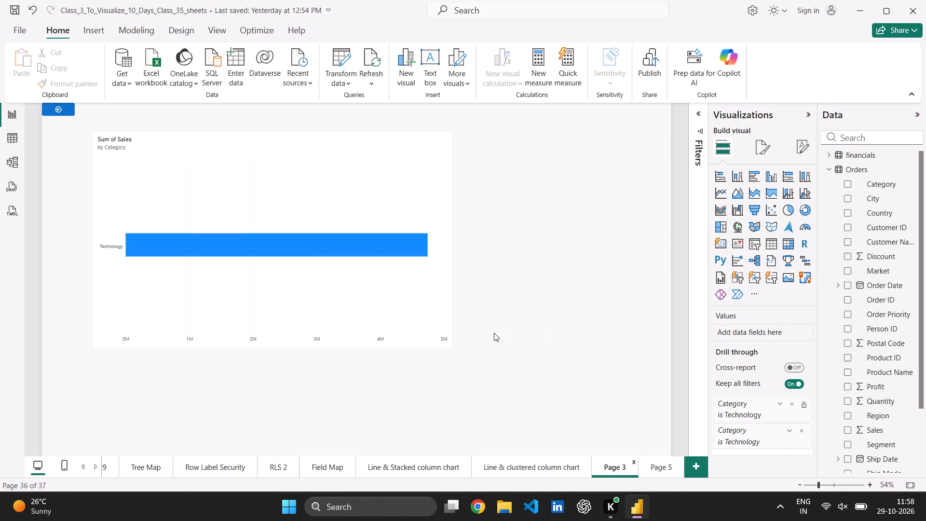
# Inspect the drill-through settings of Page 5 and its Sum of Profit chart, dismissing the WhatsApp notification, and return to Page 3.
pyautogui.click(652, 477)
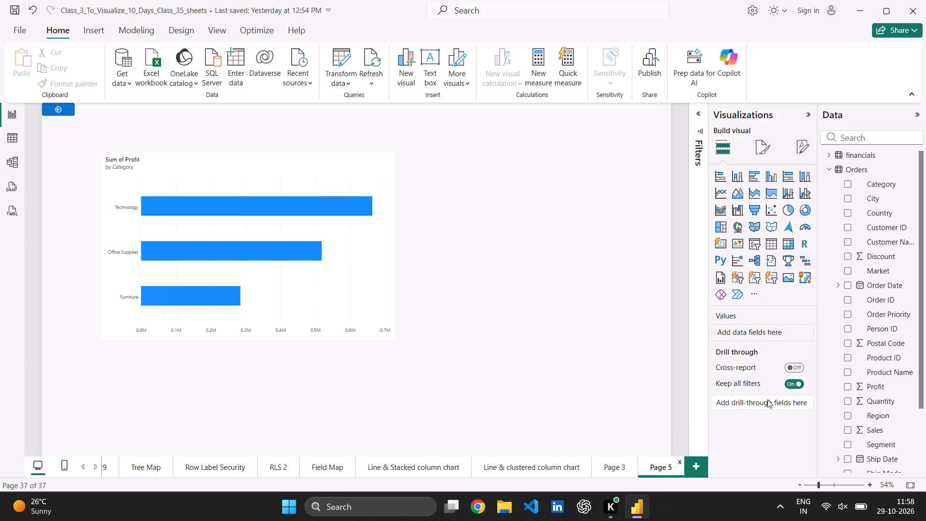
pyautogui.scroll(-1, 885, 349)
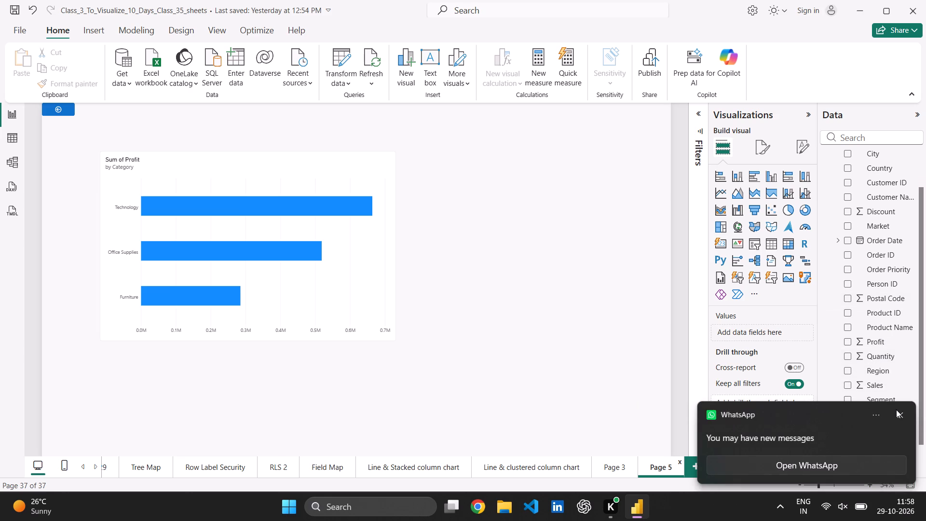
pyautogui.click(900, 414)
pyautogui.scroll(2, 887, 294)
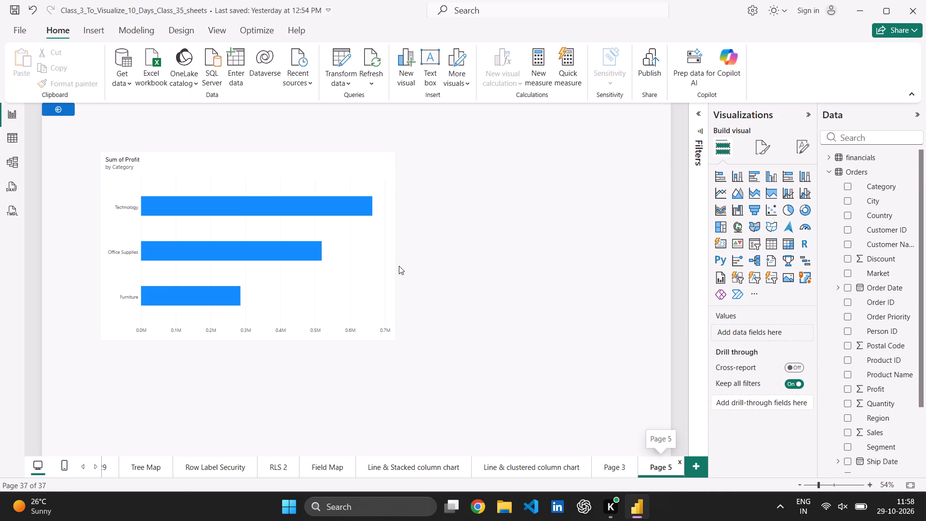
pyautogui.click(386, 256)
pyautogui.scroll(-2, 742, 350)
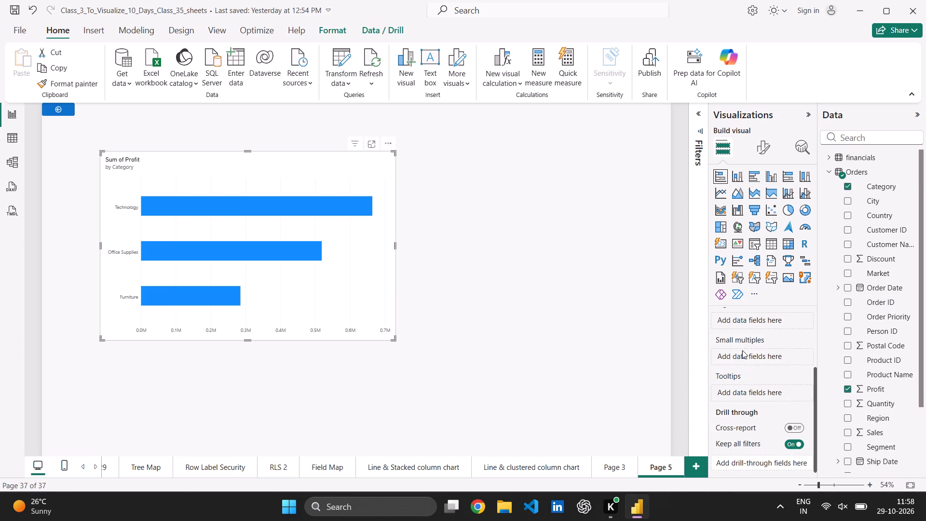
pyautogui.click(751, 464)
pyautogui.click(628, 465)
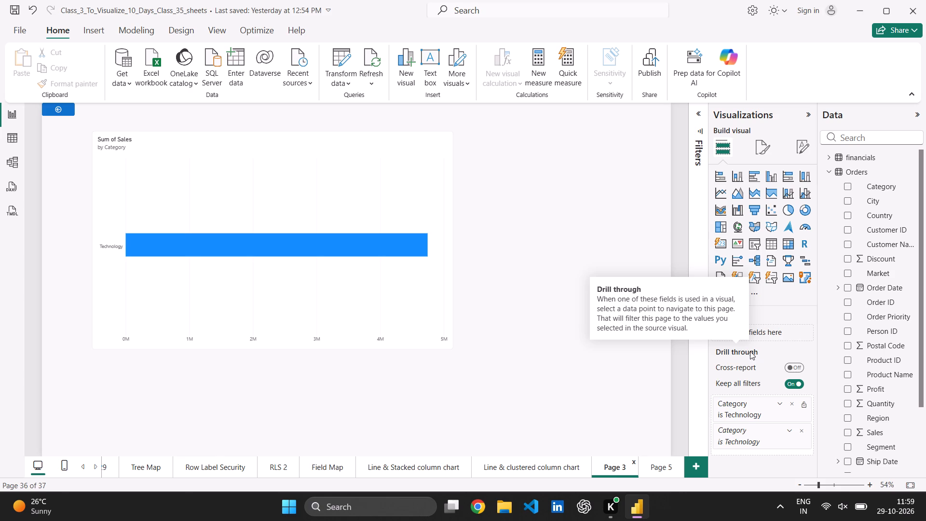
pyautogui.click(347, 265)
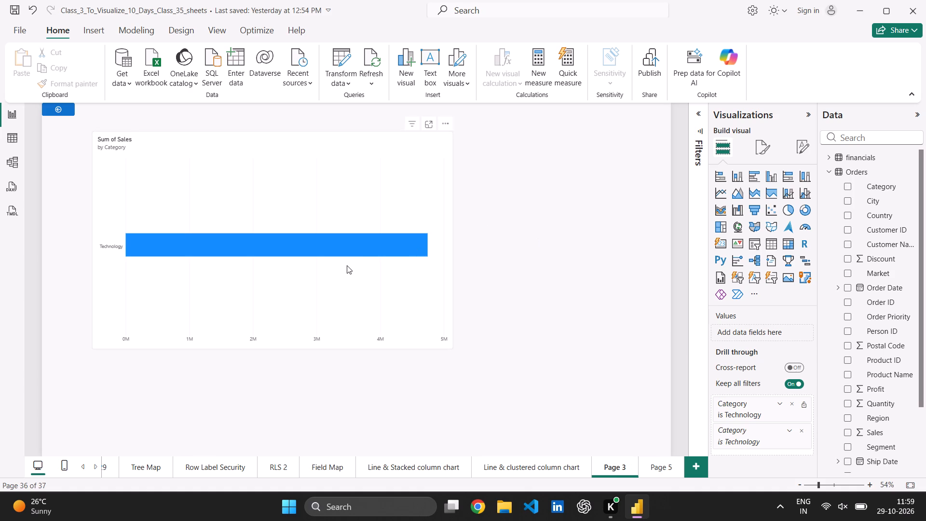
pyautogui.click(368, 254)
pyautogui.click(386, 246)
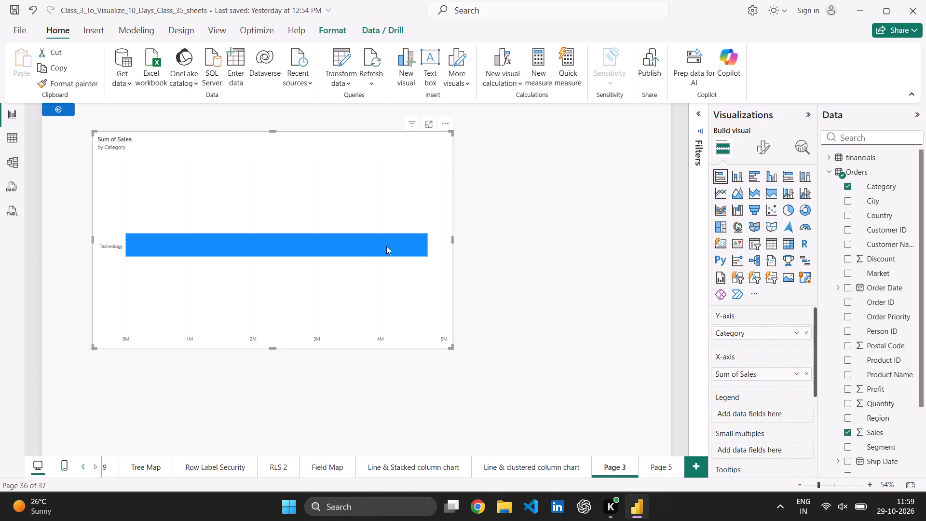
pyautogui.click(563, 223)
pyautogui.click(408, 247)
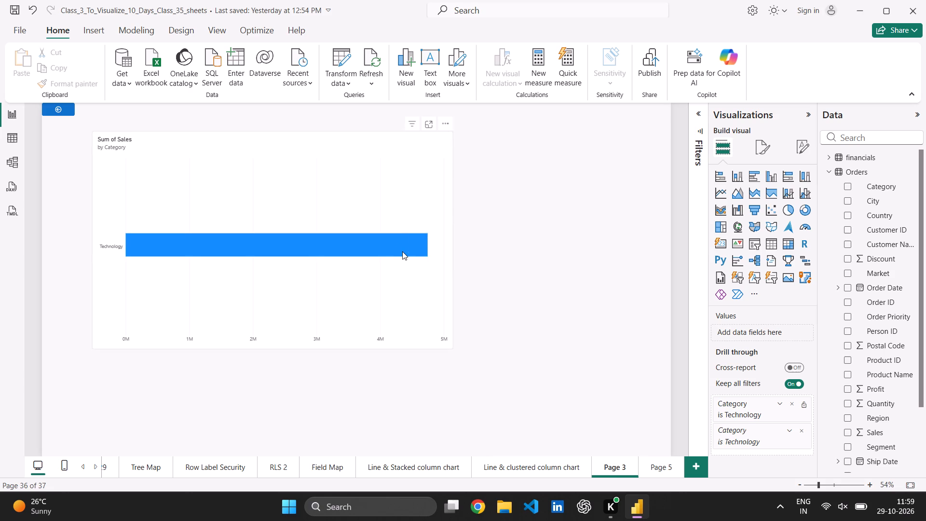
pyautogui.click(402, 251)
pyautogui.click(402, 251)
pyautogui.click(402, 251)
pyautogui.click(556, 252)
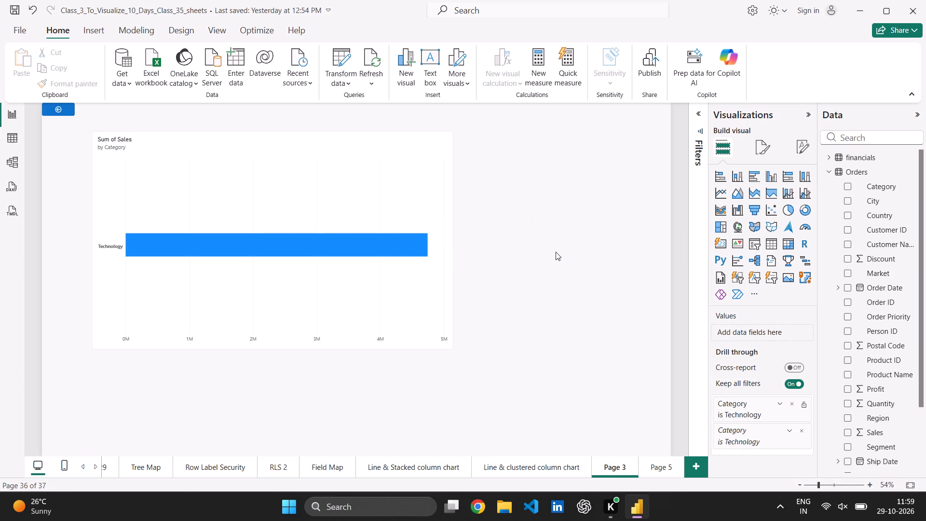
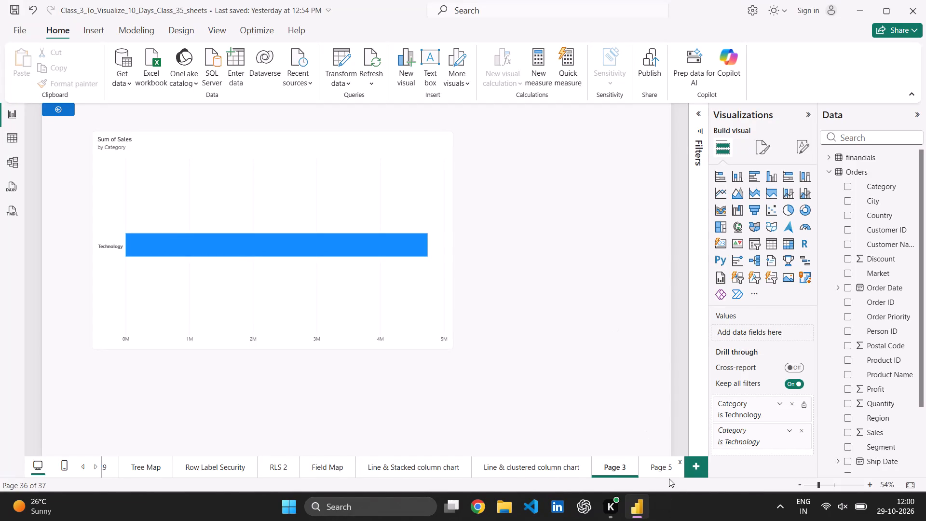
# Compare the Sum of Profit by Category chart on Page 5 with the Sum of Sales by Category chart on Page 3.
pyautogui.click(668, 475)
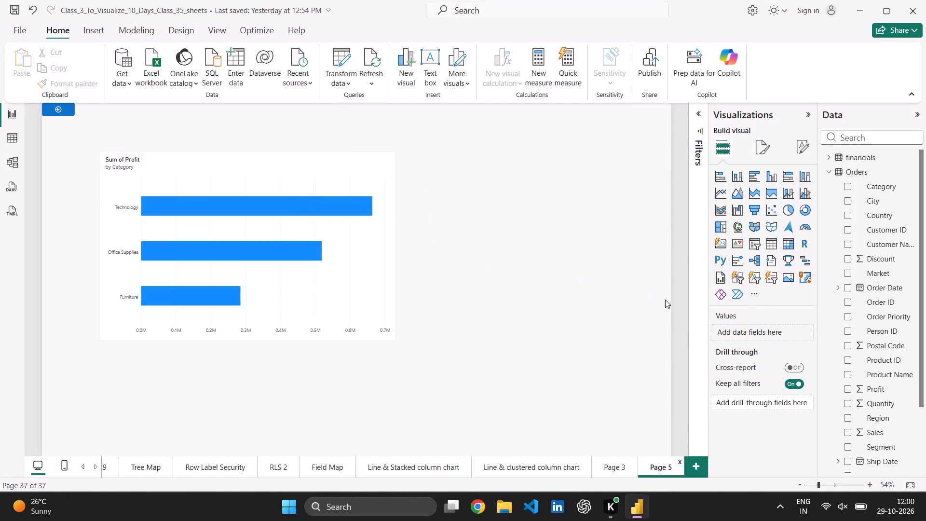
pyautogui.click(616, 467)
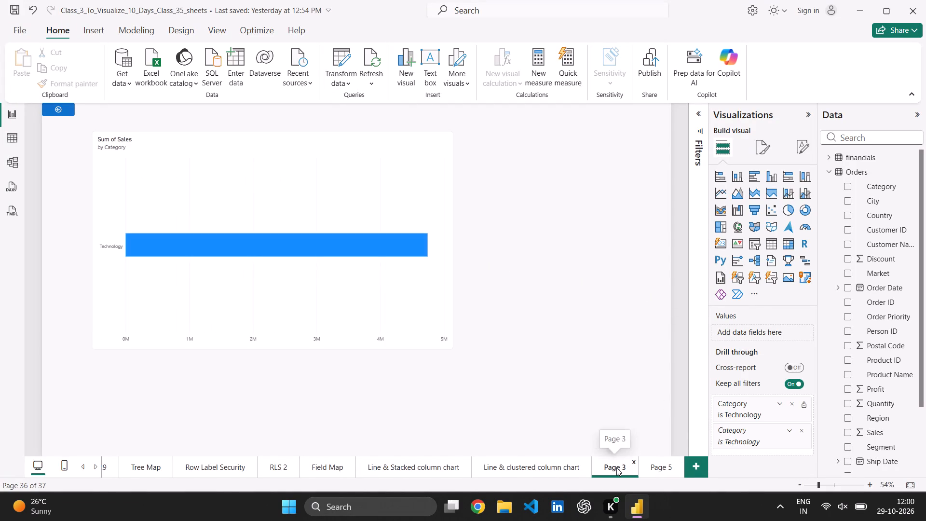
pyautogui.click(666, 470)
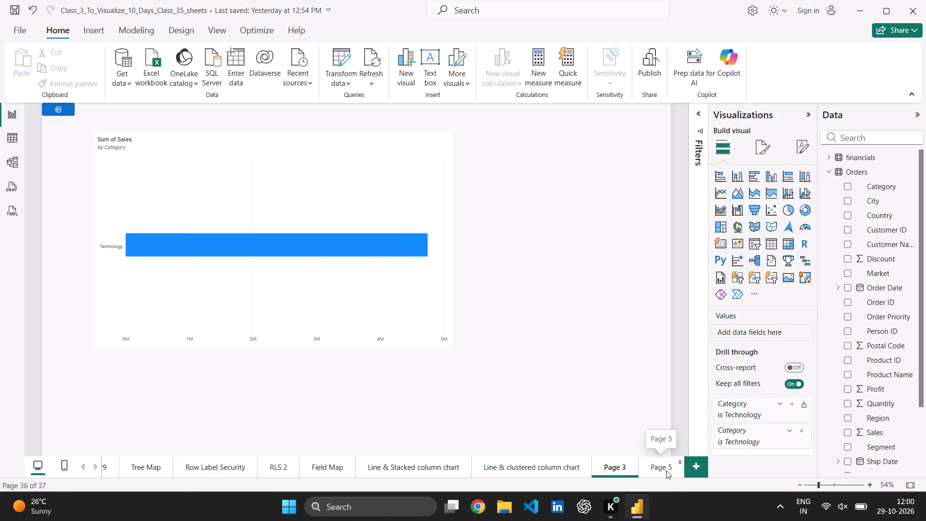
pyautogui.click(612, 388)
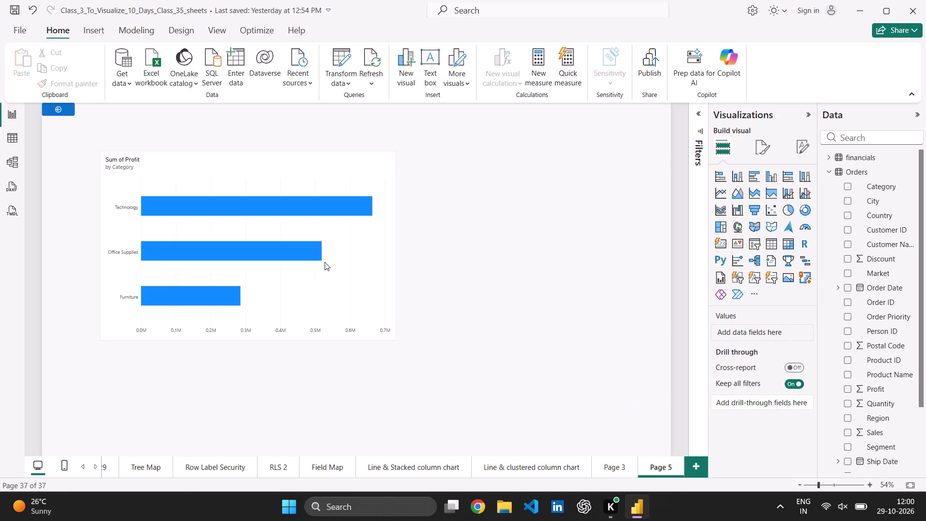
# Check which drill-through destinations are offered for the Technology bar in Page 3's Sum of Sales by Category chart.
pyautogui.click(613, 467)
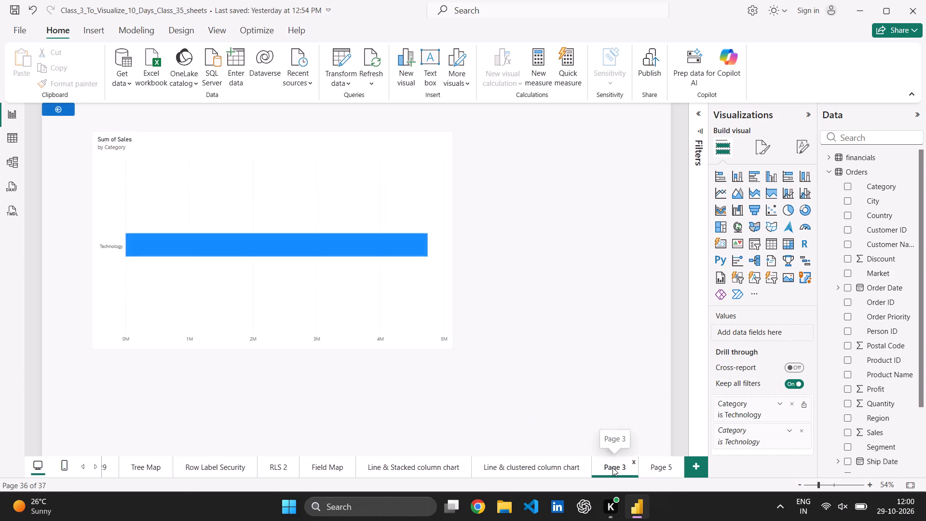
pyautogui.click(343, 255)
pyautogui.click(360, 248)
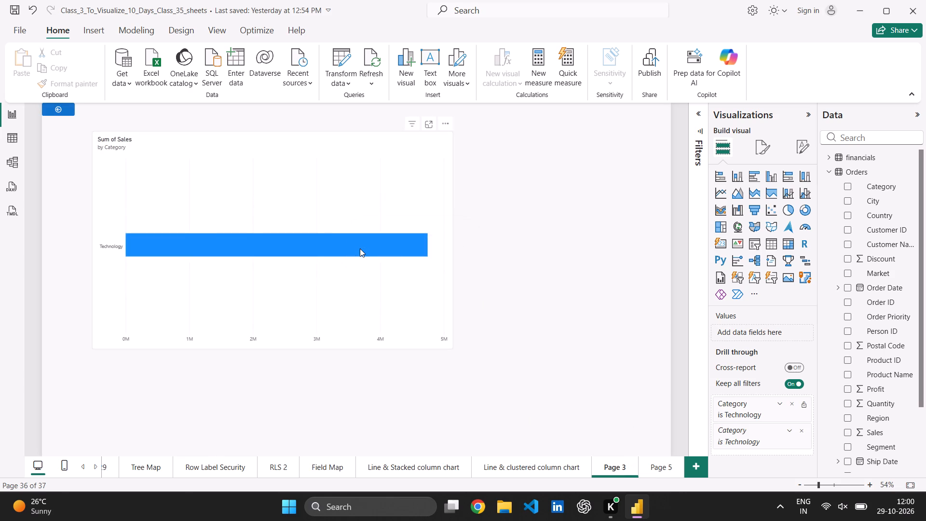
pyautogui.click(360, 248)
pyautogui.click(382, 244)
pyautogui.click(540, 235)
pyautogui.doubleClick(396, 241)
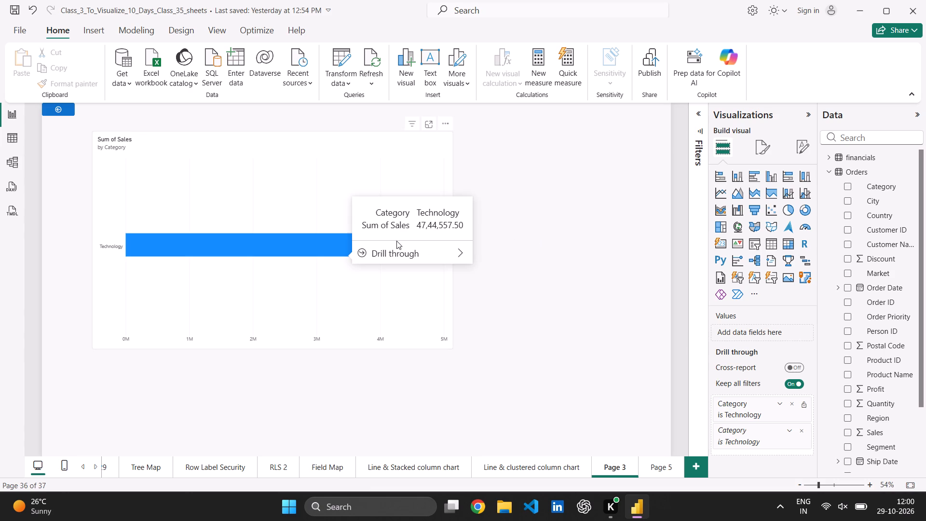
pyautogui.click(395, 258)
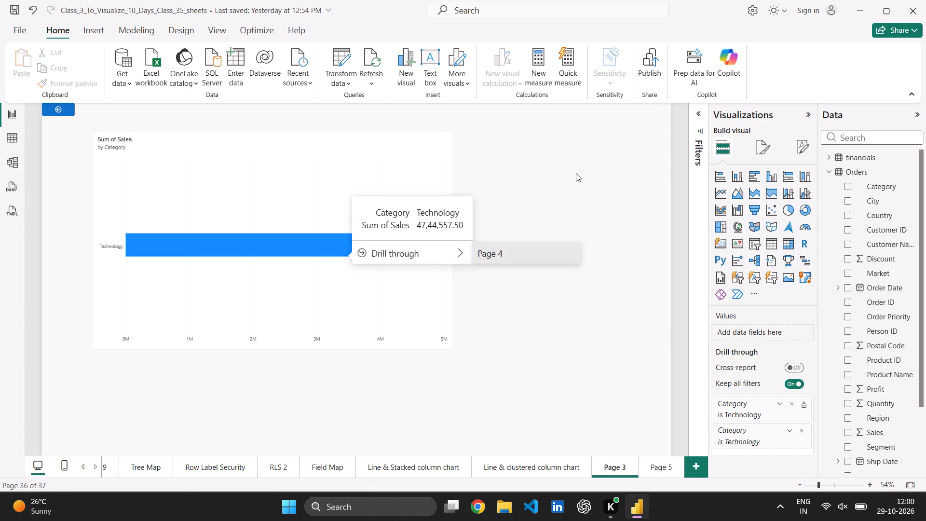
pyautogui.click(576, 173)
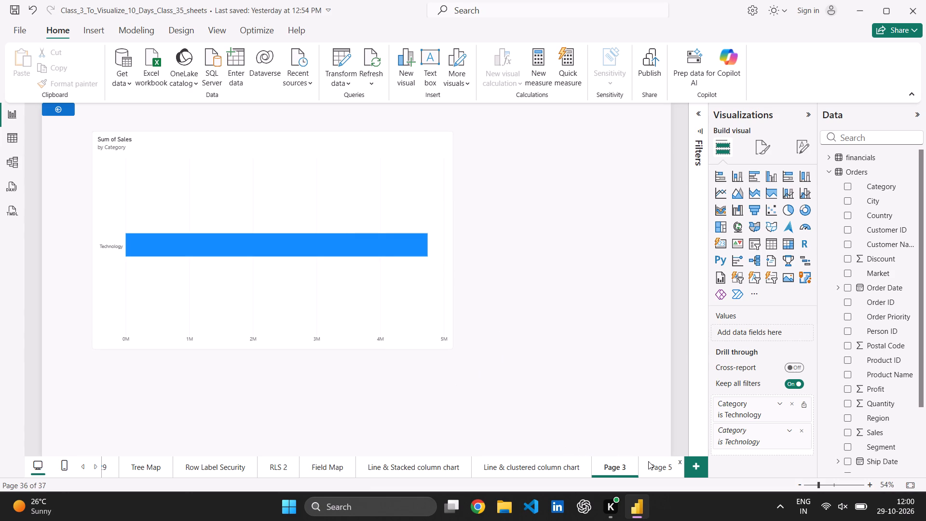
# Review the Sum of Profit by Category chart on Page 5 again and return to Page 3.
pyautogui.click(652, 462)
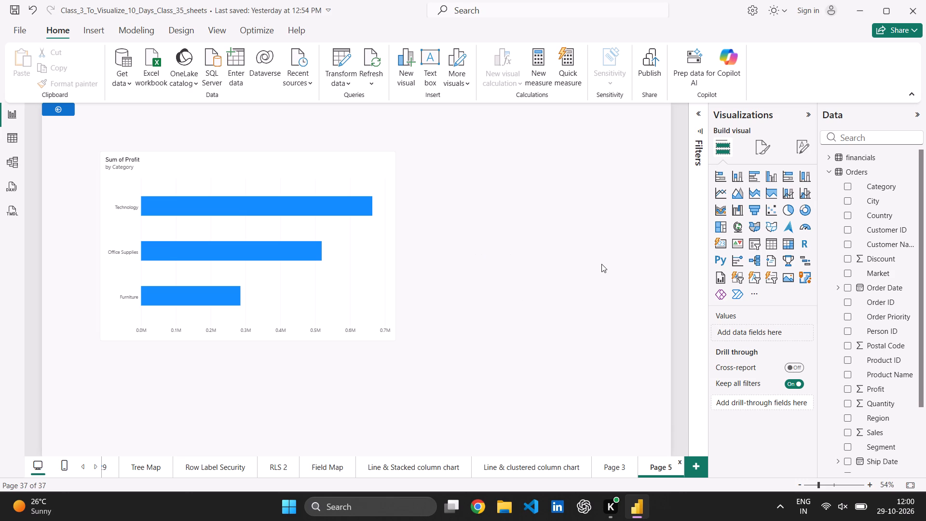
pyautogui.click(608, 470)
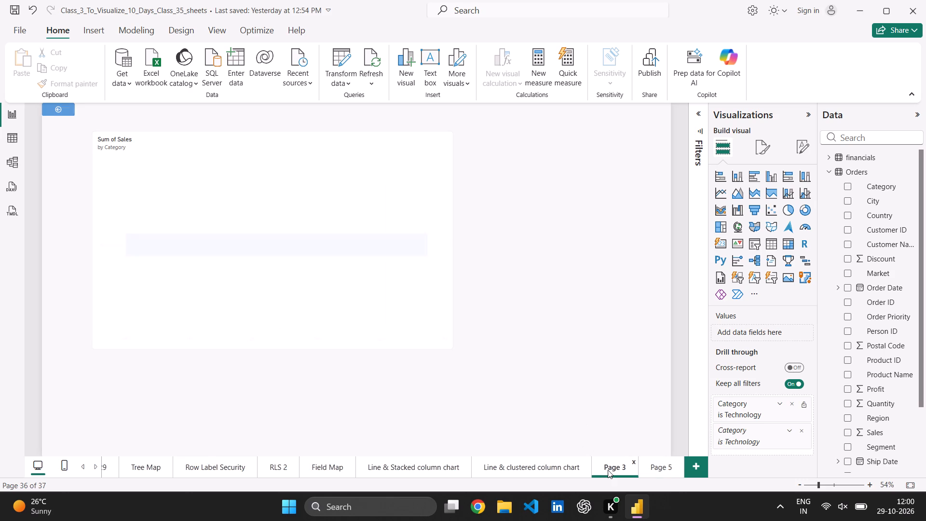
pyautogui.click(506, 250)
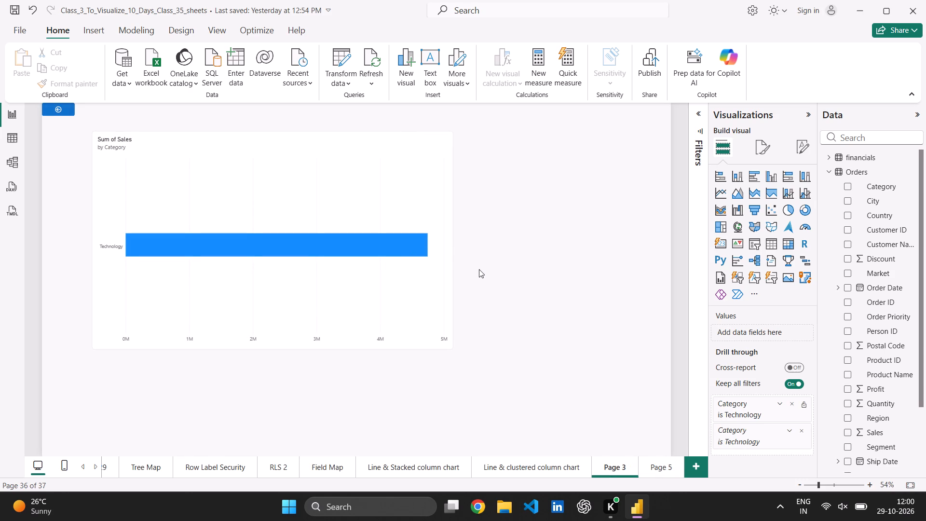
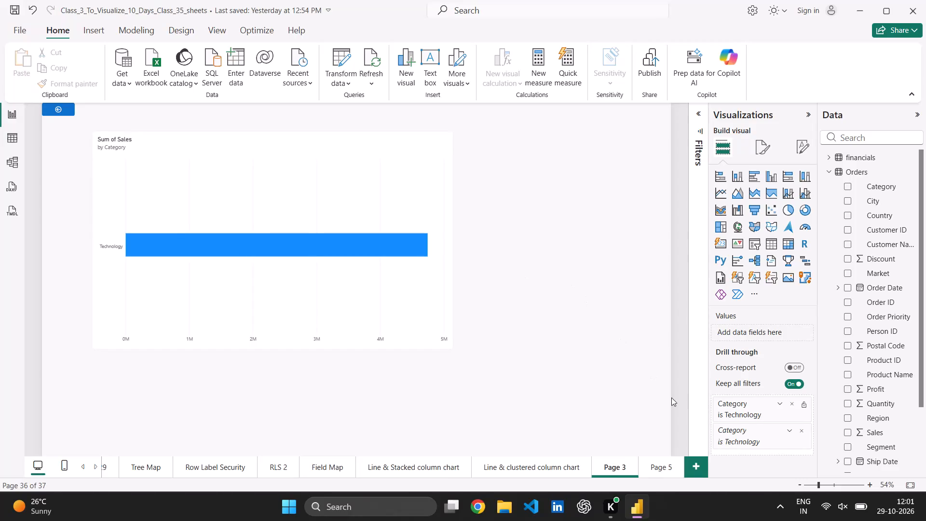
# Add a new report page, insert a treemap visual and enlarge it across most of the canvas.
pyautogui.click(695, 461)
pyautogui.click(516, 255)
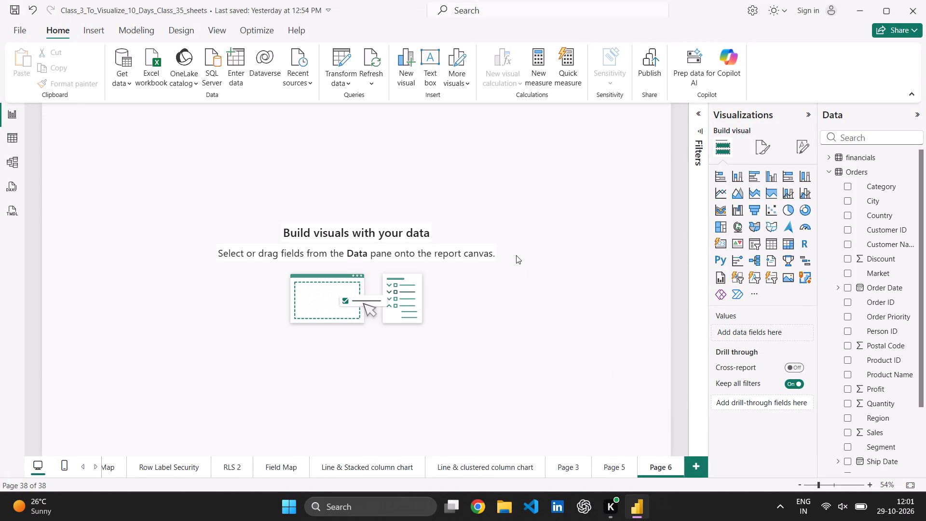
pyautogui.click(722, 226)
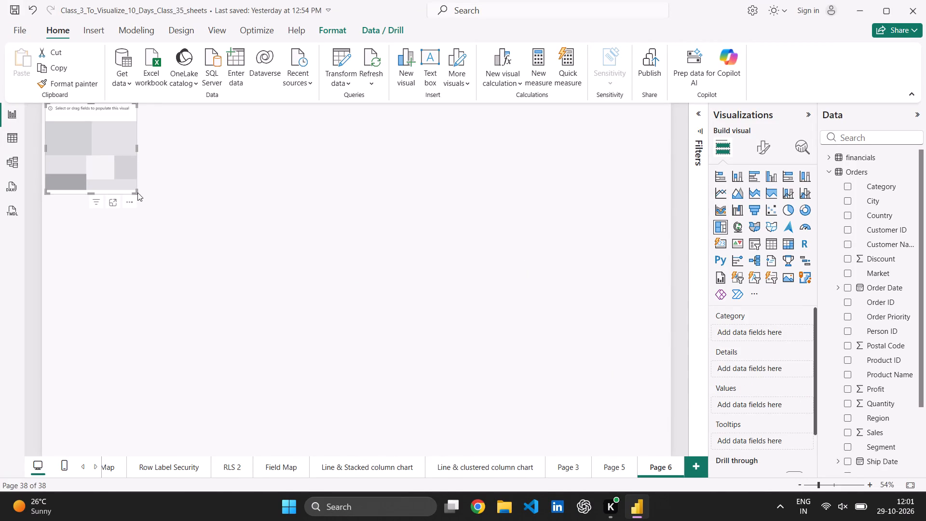
pyautogui.moveTo(135, 191); pyautogui.dragTo(513, 390)
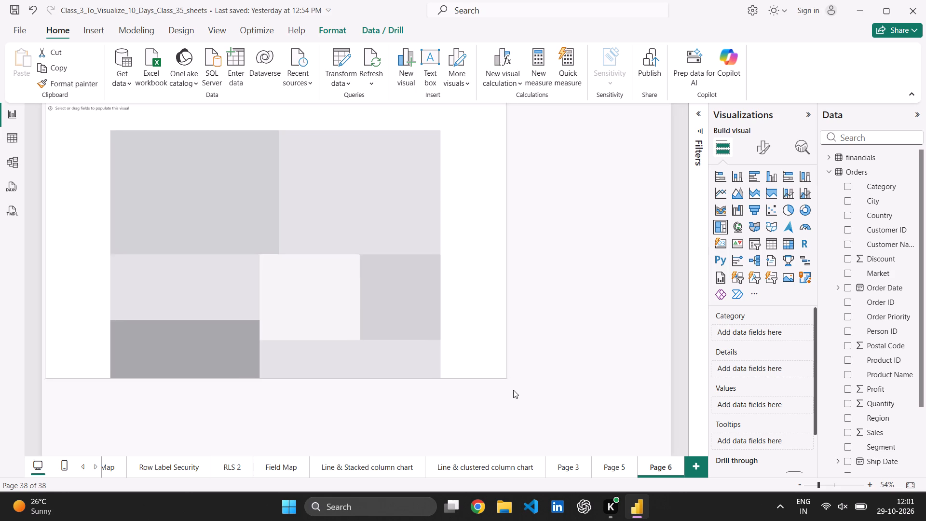
pyautogui.moveTo(513, 390); pyautogui.dragTo(513, 398)
pyautogui.moveTo(464, 330); pyautogui.dragTo(458, 347)
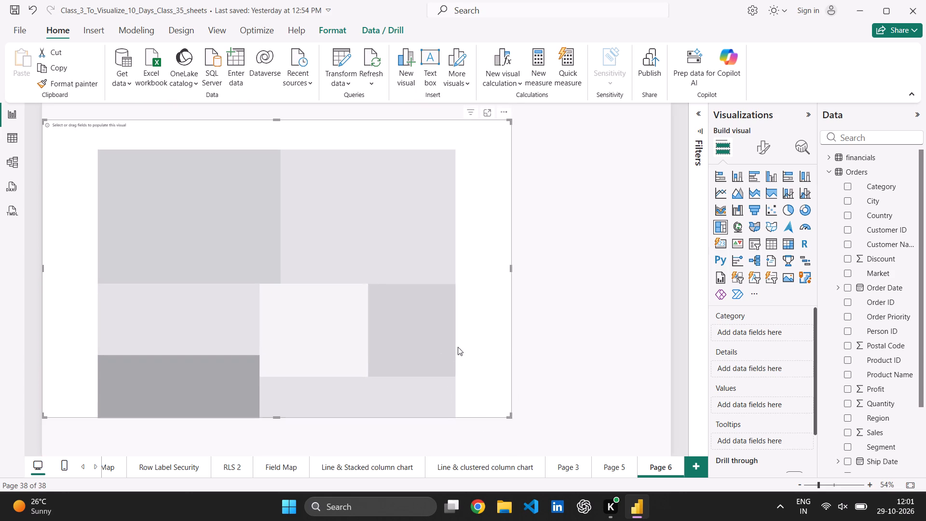
pyautogui.moveTo(481, 305); pyautogui.dragTo(481, 313)
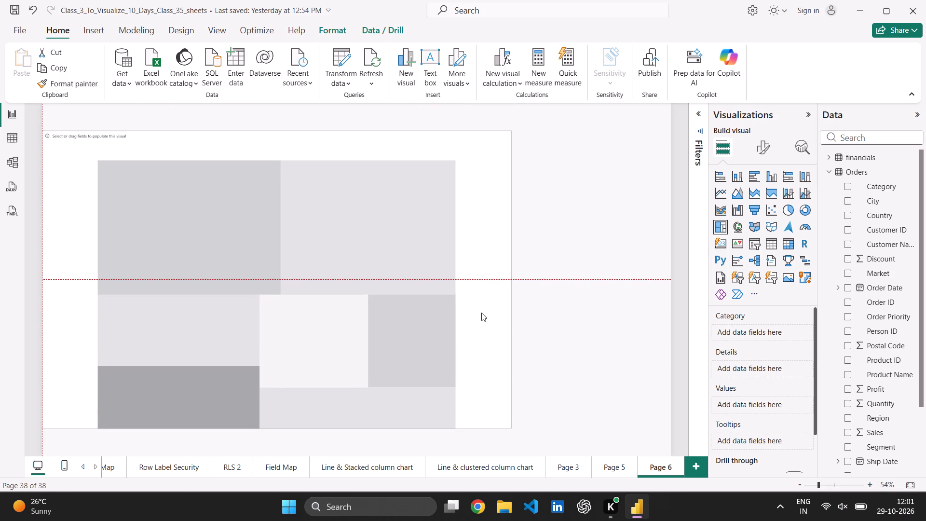
pyautogui.click(481, 316)
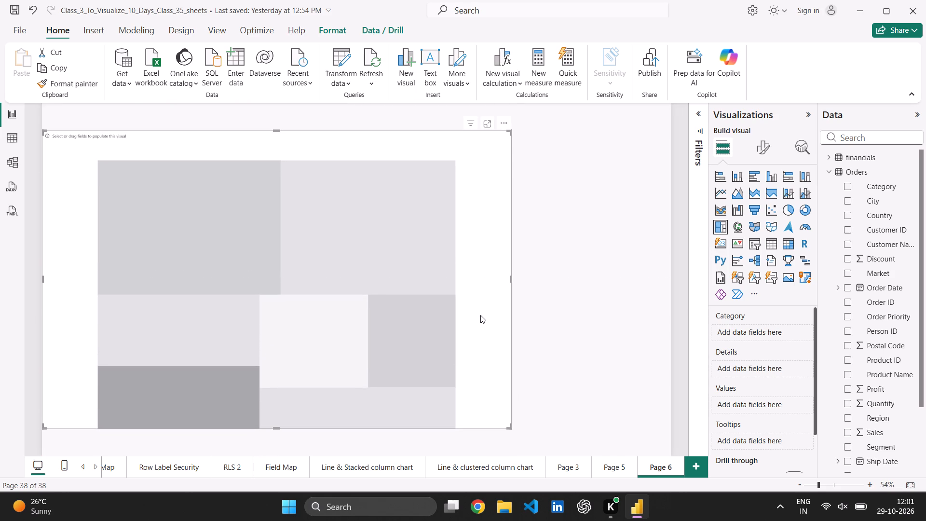
pyautogui.moveTo(481, 302); pyautogui.dragTo(479, 293)
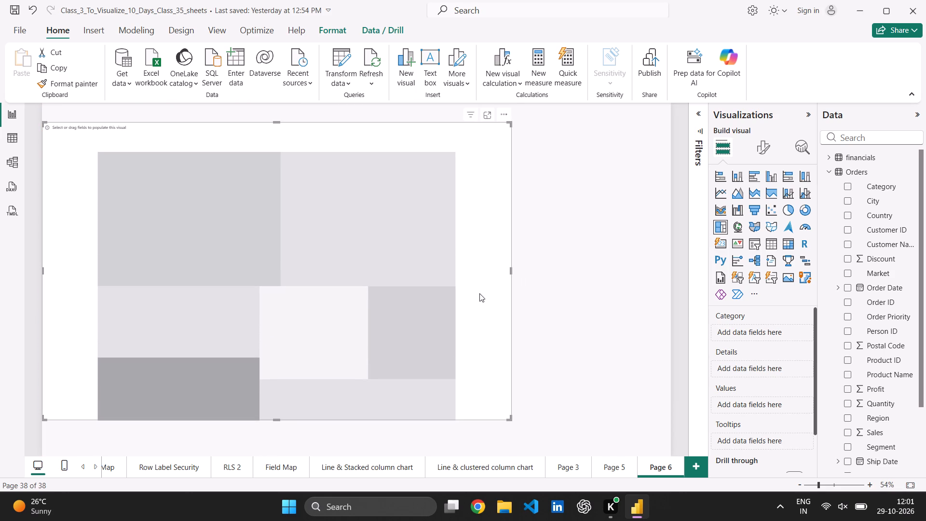
pyautogui.click(479, 293)
# Test drill-through to Page 3 from the Technology bar of Page 5's Sum of Profit by Category chart.
pyautogui.click(605, 477)
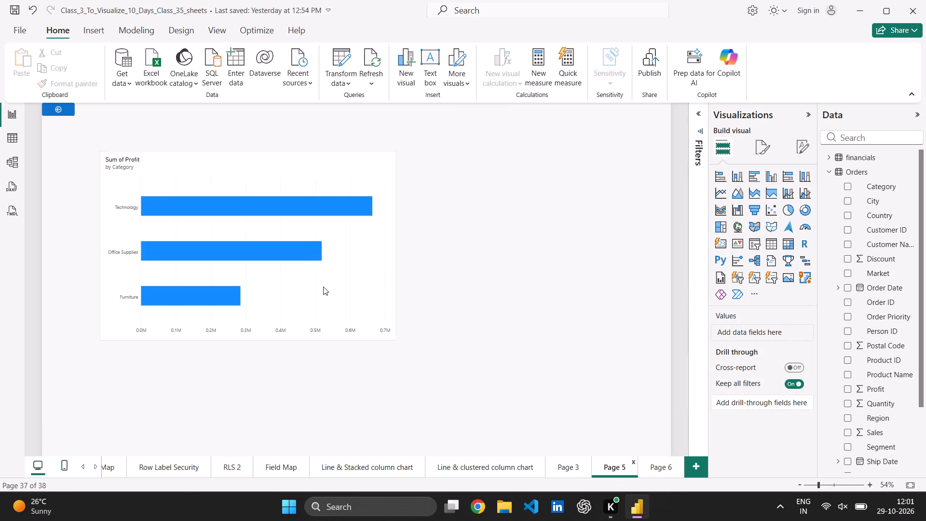
pyautogui.click(270, 210)
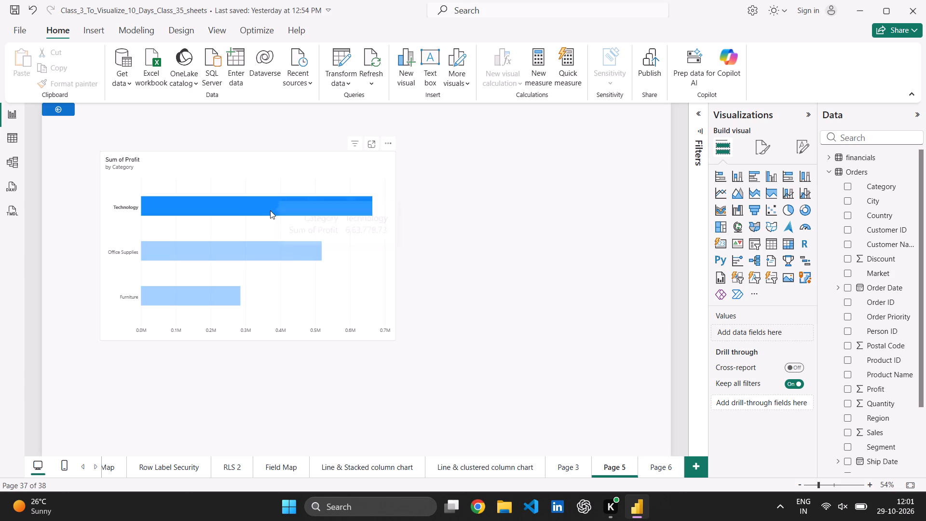
pyautogui.rightClick(270, 210)
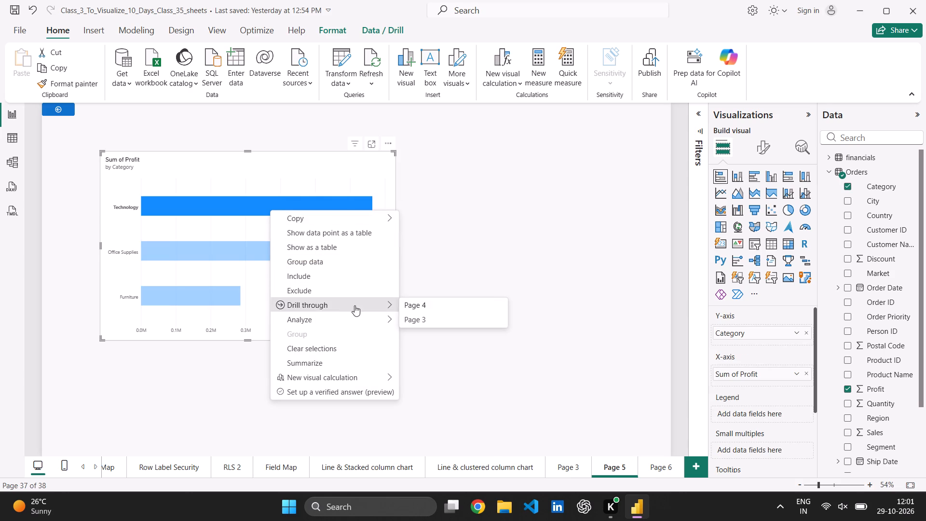
pyautogui.click(406, 315)
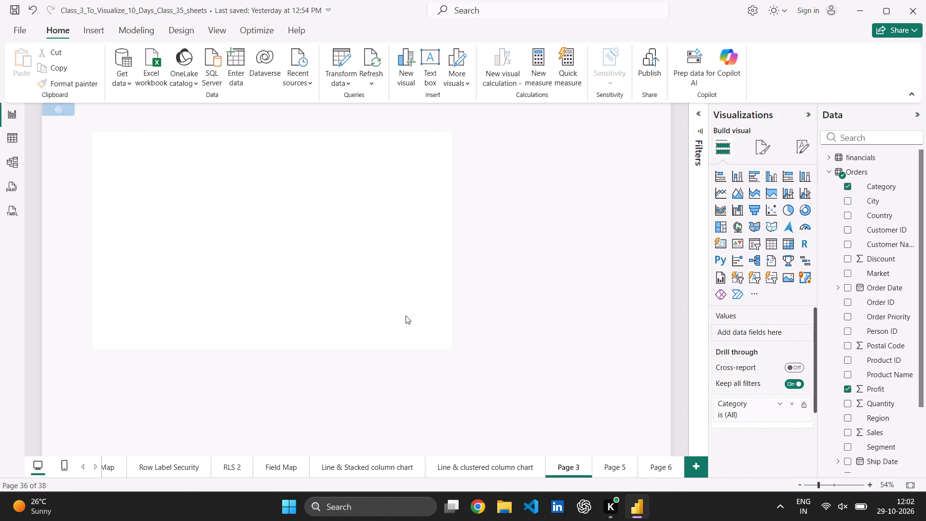
pyautogui.click(599, 470)
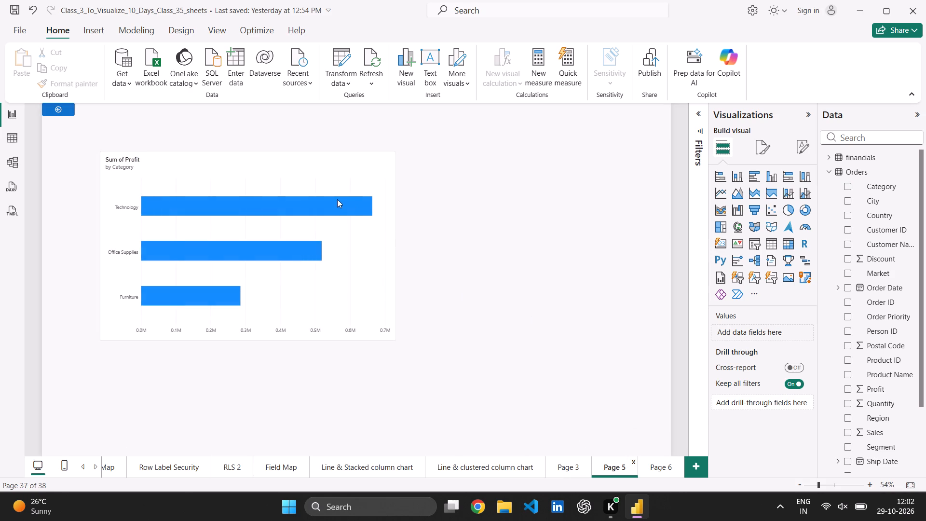
pyautogui.click(333, 199)
pyautogui.click(333, 199)
pyautogui.rightClick(333, 199)
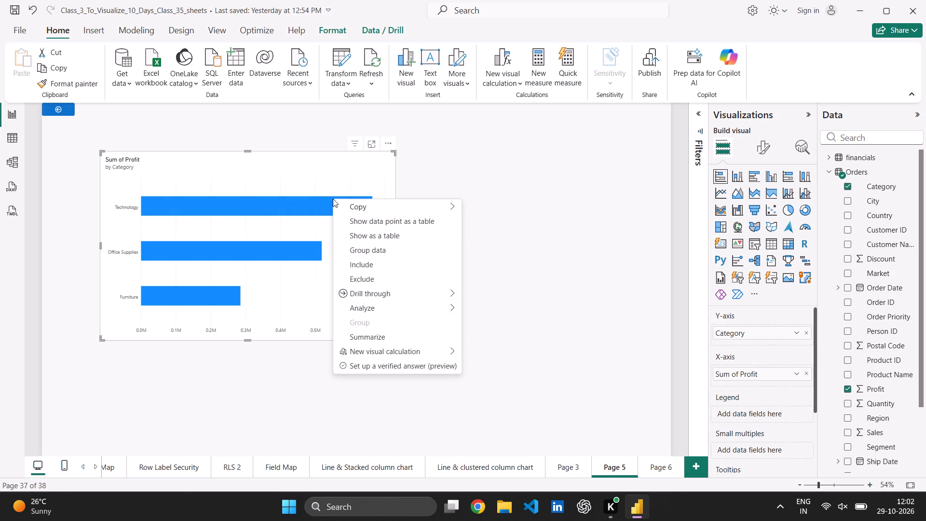
pyautogui.click(365, 295)
pyautogui.click(476, 306)
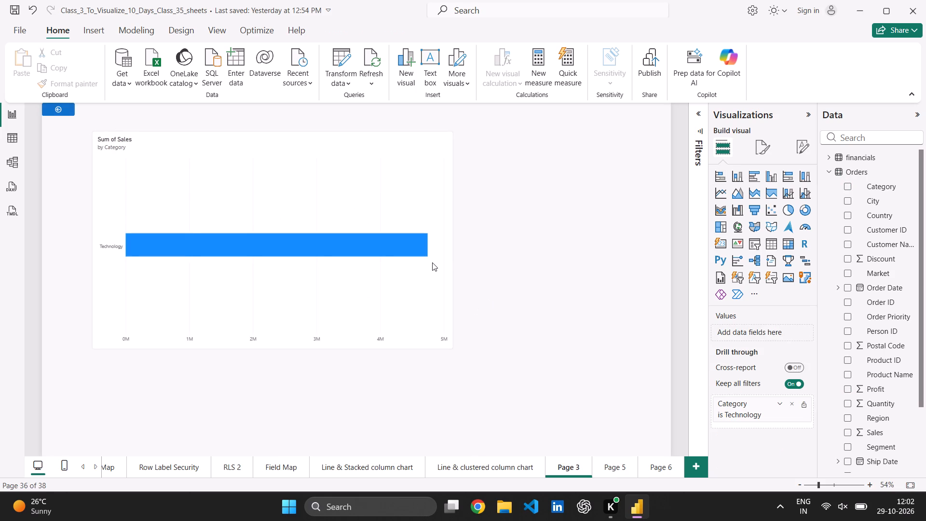
# Populate the Page 6 treemap with Category, Sales as values and Sub-Category as details from the Orders table.
pyautogui.click(651, 465)
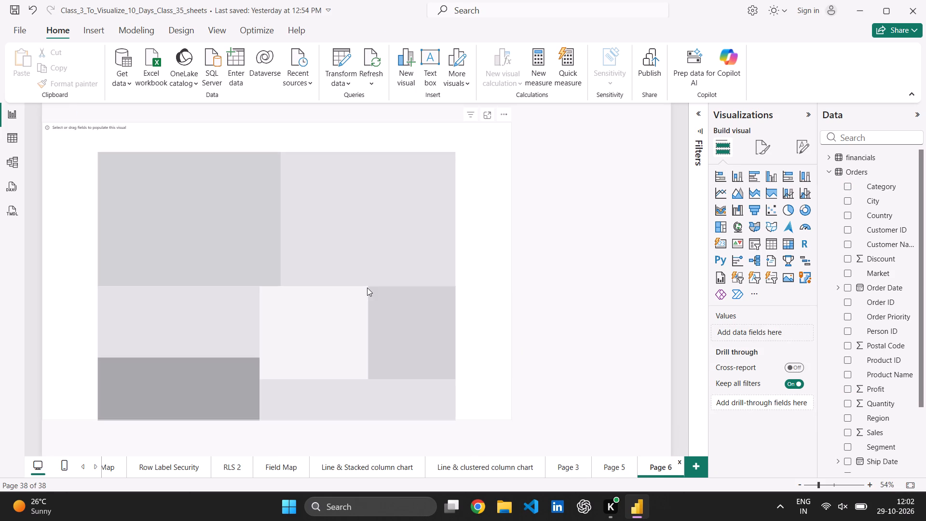
pyautogui.click(410, 209)
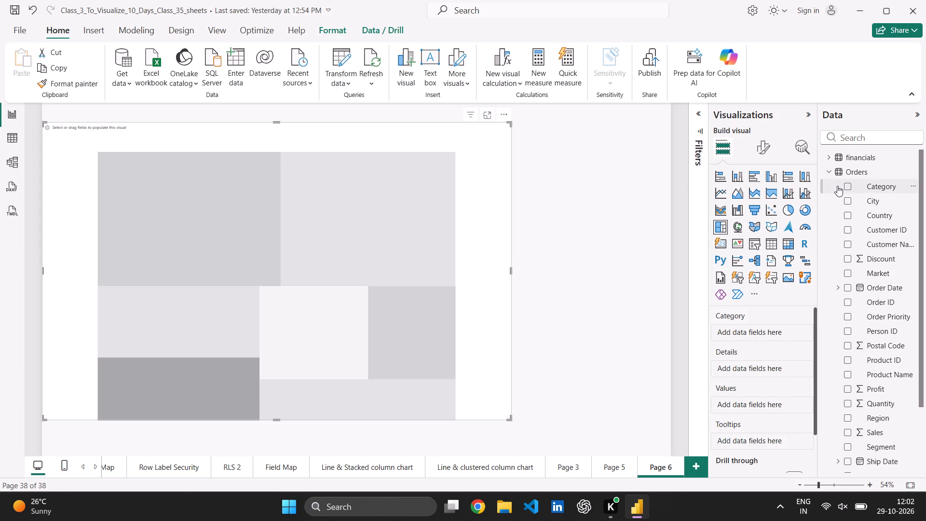
pyautogui.click(845, 186)
pyautogui.scroll(-2, 872, 321)
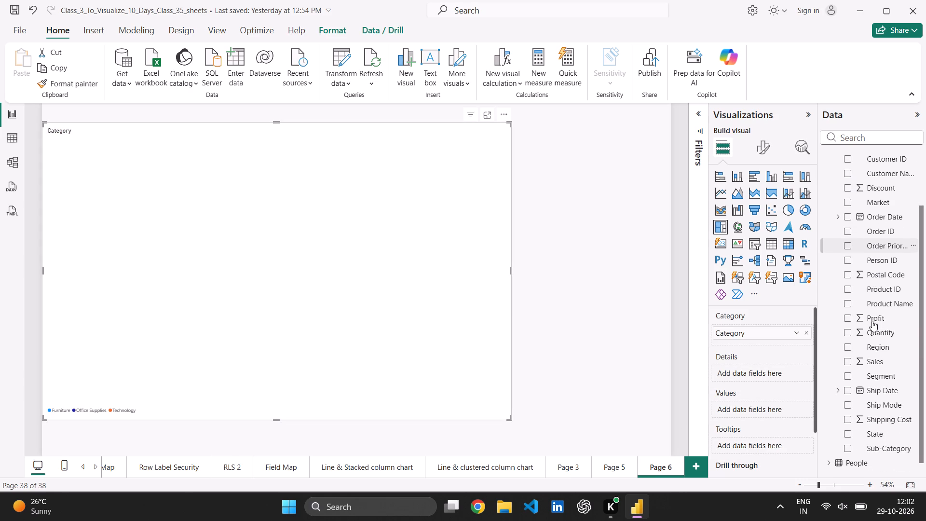
pyautogui.click(846, 359)
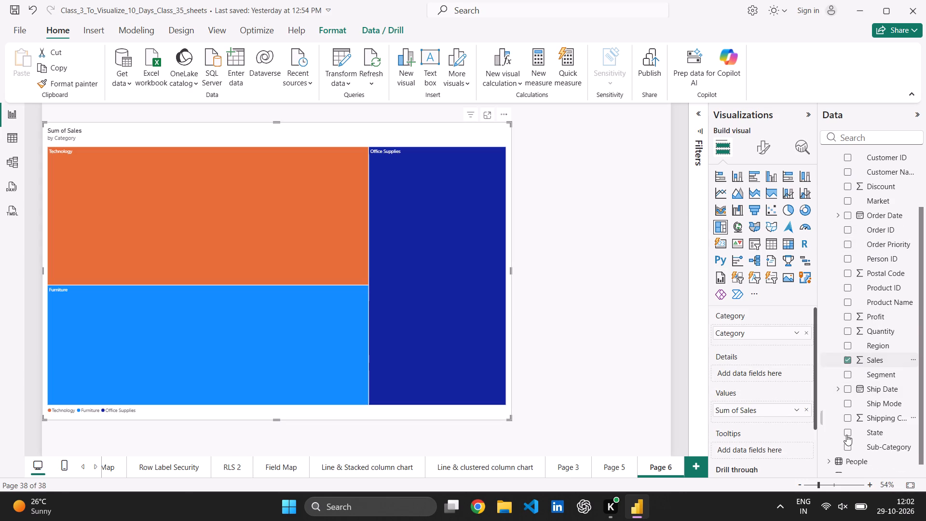
pyautogui.click(846, 443)
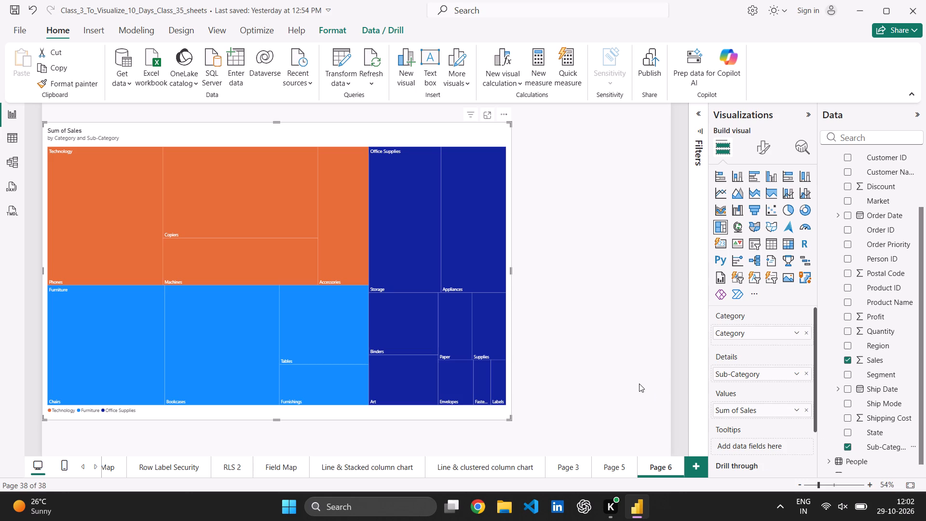
# Move the treemap to the top of Page 6 and enlarge it to fill the canvas.
pyautogui.moveTo(389, 132); pyautogui.dragTo(374, 95)
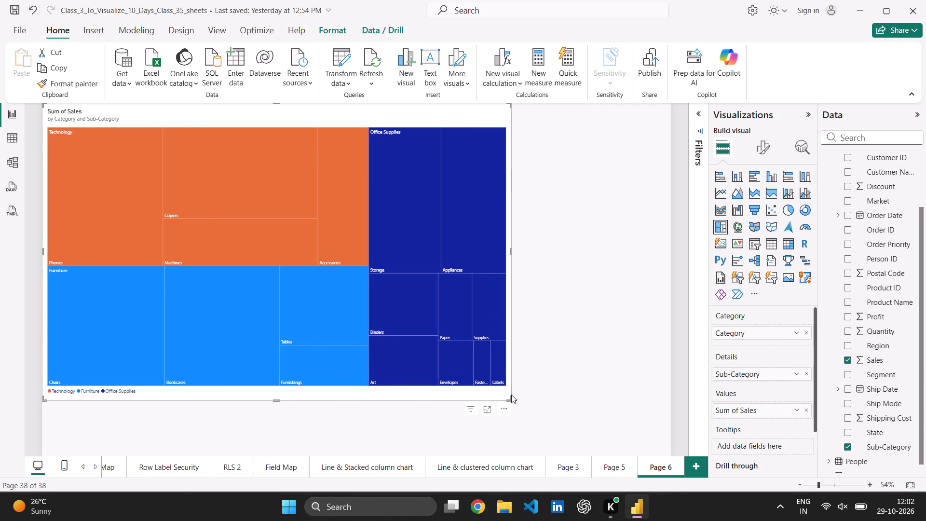
pyautogui.moveTo(512, 397); pyautogui.dragTo(662, 458)
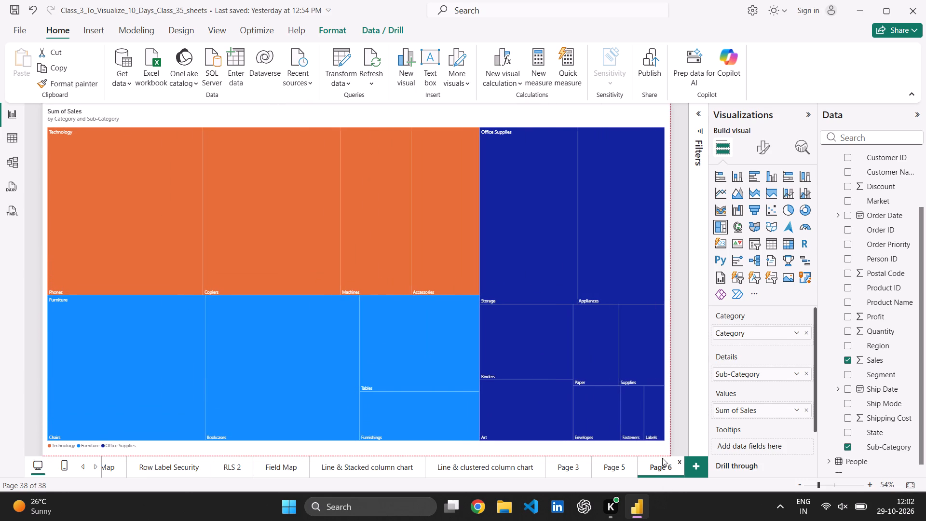
pyautogui.moveTo(662, 458); pyautogui.dragTo(681, 463)
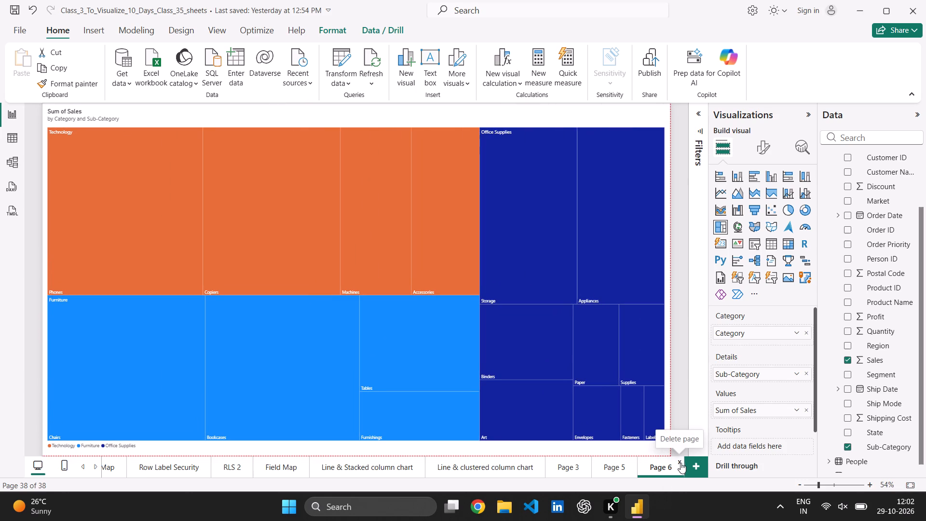
pyautogui.moveTo(681, 463); pyautogui.dragTo(688, 451)
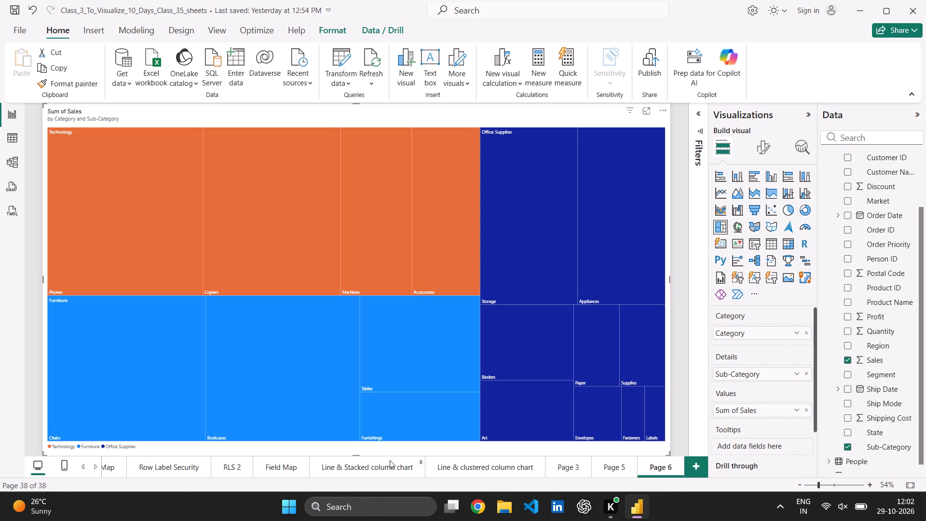
# Compare the treemap on the Row Label Security page with the one on Page 6.
pyautogui.click(172, 468)
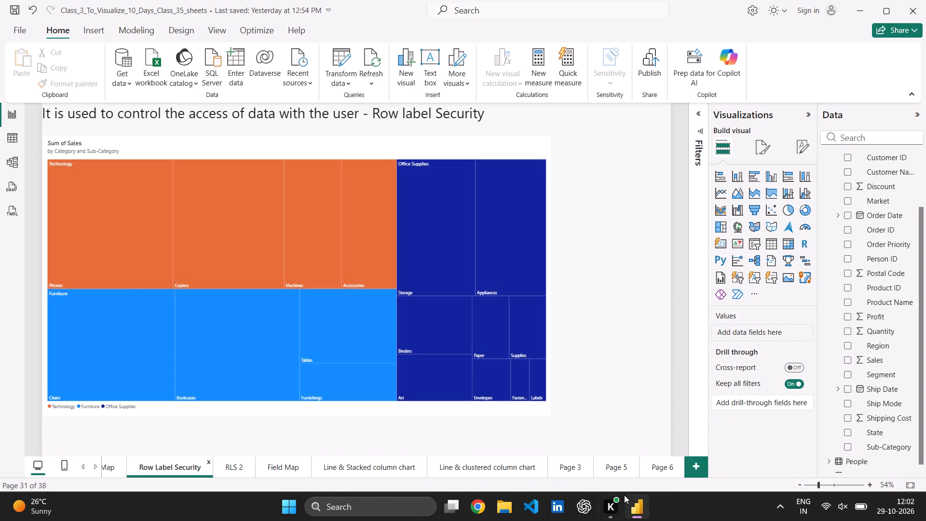
pyautogui.click(669, 469)
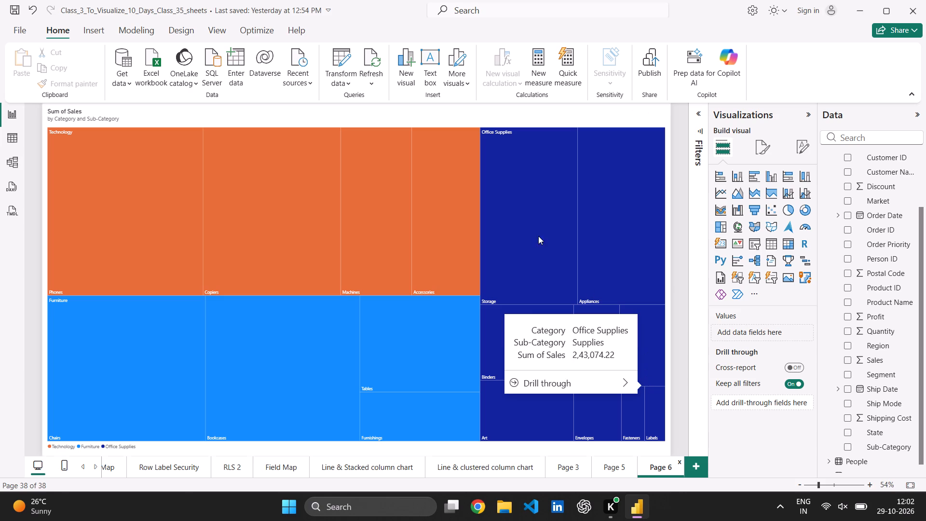
pyautogui.click(522, 226)
pyautogui.doubleClick(522, 226)
pyautogui.click(522, 226)
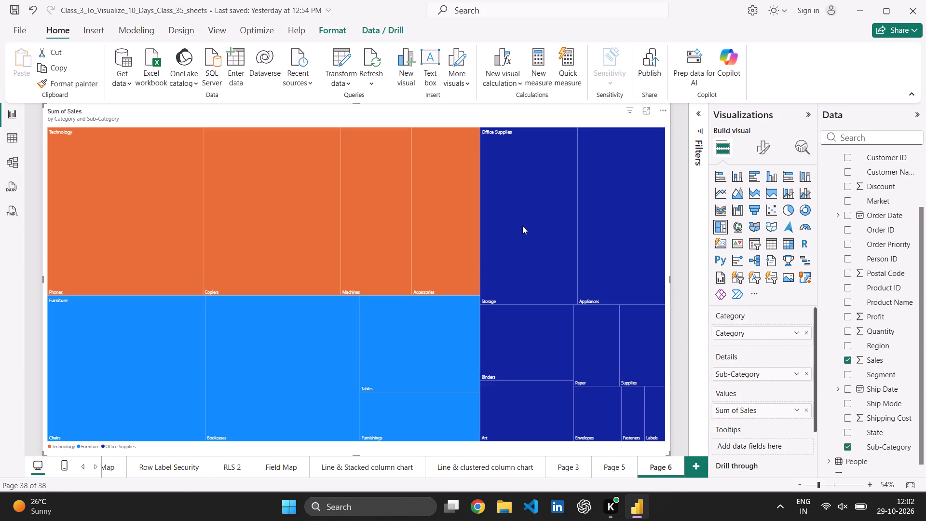
# Open the security roles manager and review the Technology role's filter rule on the Orders table.
pyautogui.click(96, 31)
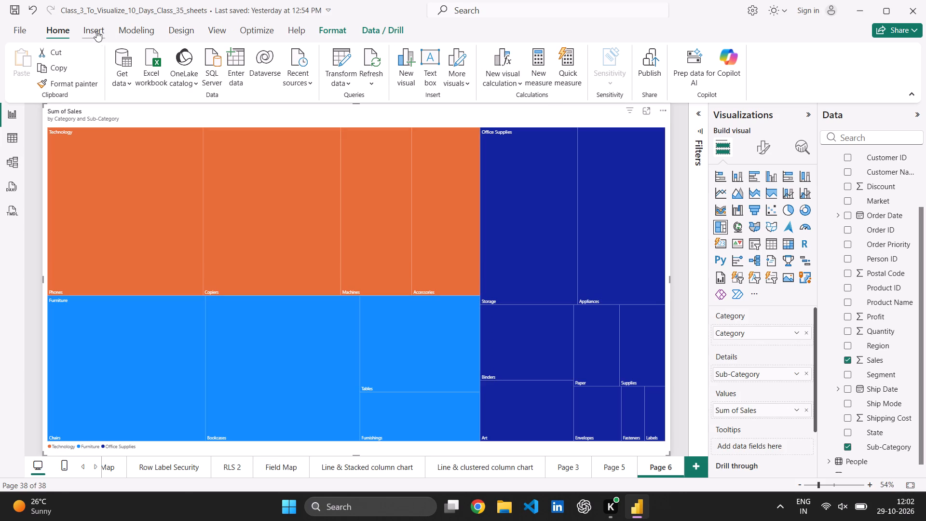
pyautogui.click(138, 35)
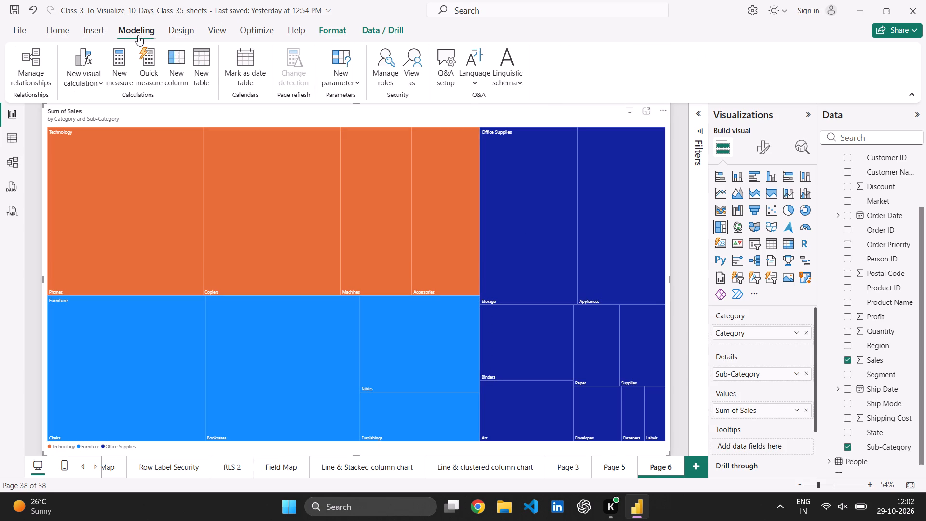
pyautogui.click(378, 66)
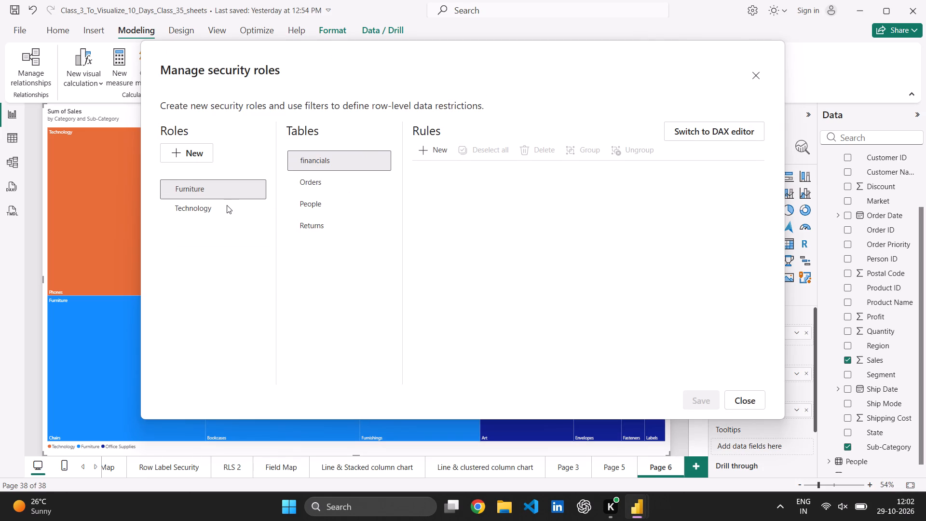
pyautogui.click(225, 205)
pyautogui.click(344, 183)
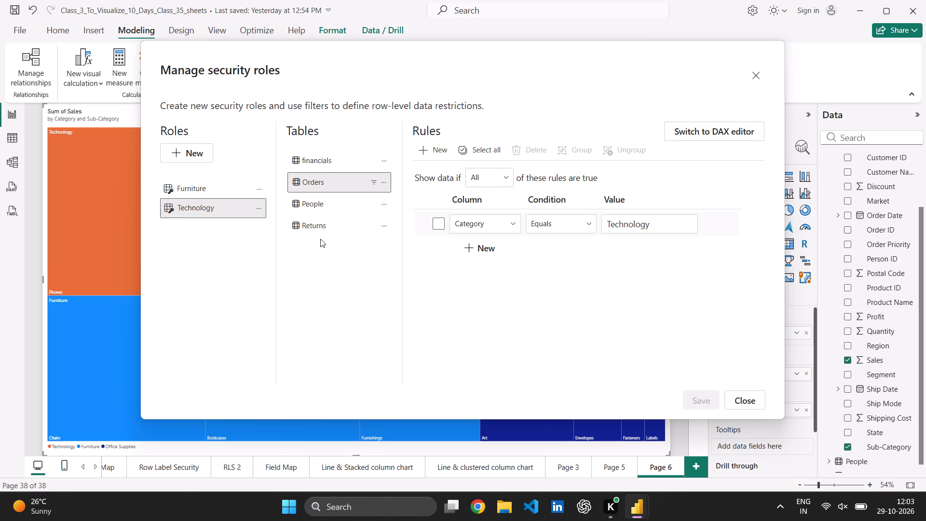
pyautogui.click(257, 206)
pyautogui.click(216, 269)
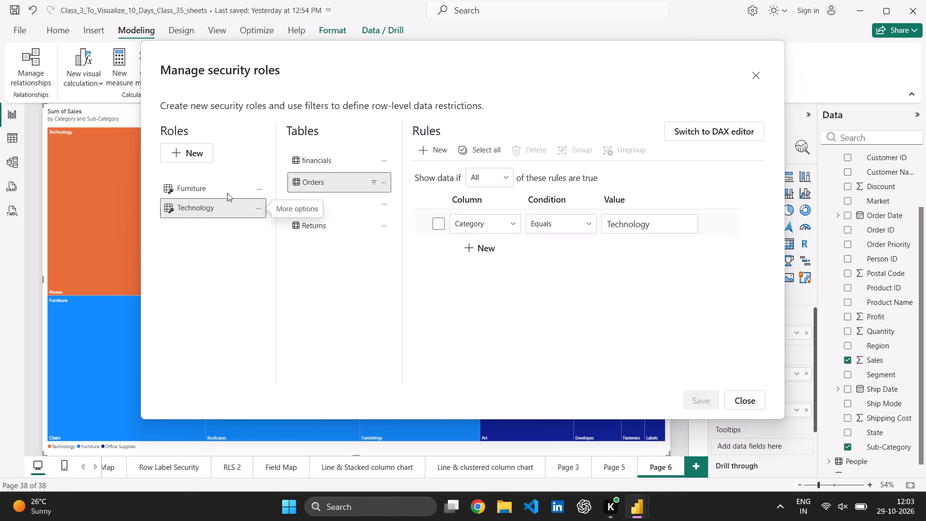
pyautogui.click(200, 247)
# Create a new security role and rename it Technology2.
pyautogui.click(194, 151)
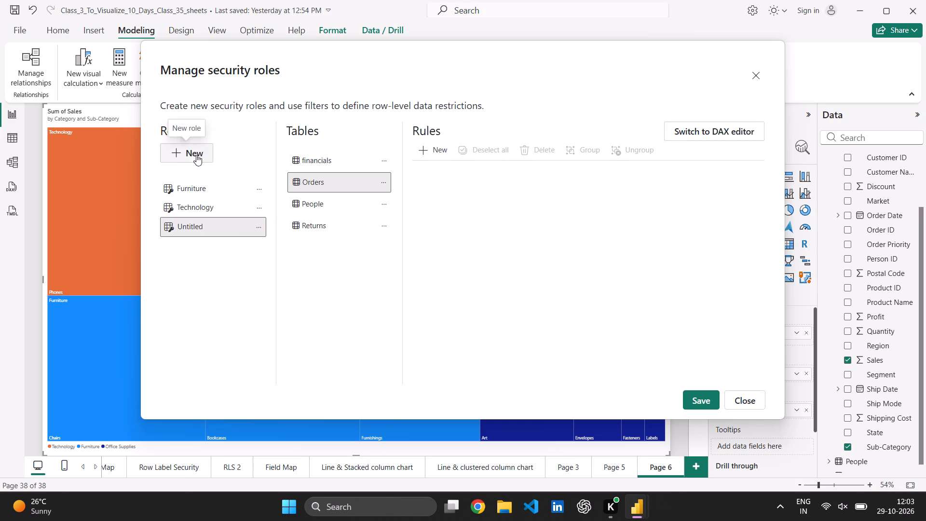
pyautogui.click(256, 230)
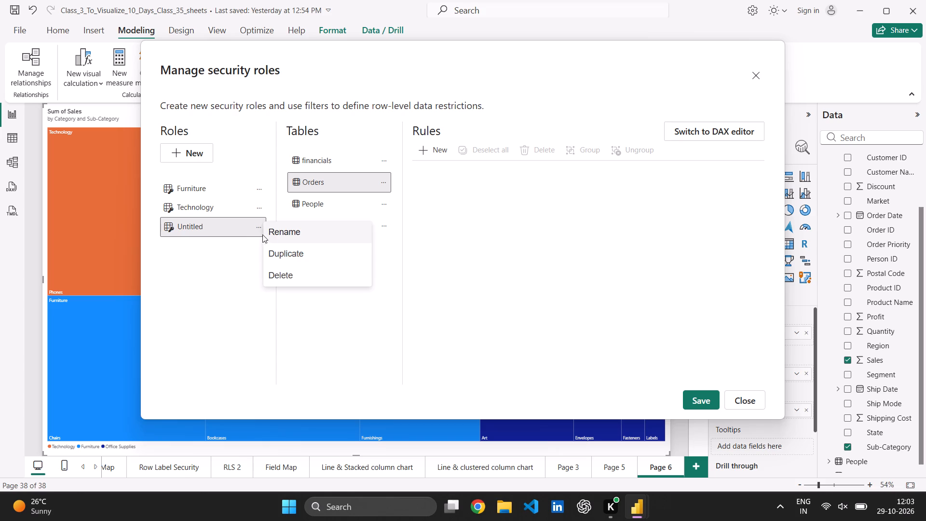
pyautogui.click(272, 236)
pyautogui.press('t')
pyautogui.press('BackSpace')
pyautogui.press('BackSpace')
pyautogui.press('BackSpace')
pyautogui.press('BackSpace')
pyautogui.press('BackSpace')
pyautogui.press('BackSpace')
pyautogui.press('BackSpace')
pyautogui.press('BackSpace')
pyautogui.press('BackSpace')
pyautogui.press('BackSpace')
pyautogui.press('BackSpace')
pyautogui.press('BackSpace')
pyautogui.press('BackSpace')
pyautogui.press('BackSpace')
pyautogui.press('BackSpace')
pyautogui.press('BackSpace')
pyautogui.press('BackSpace')
pyautogui.press('BackSpace')
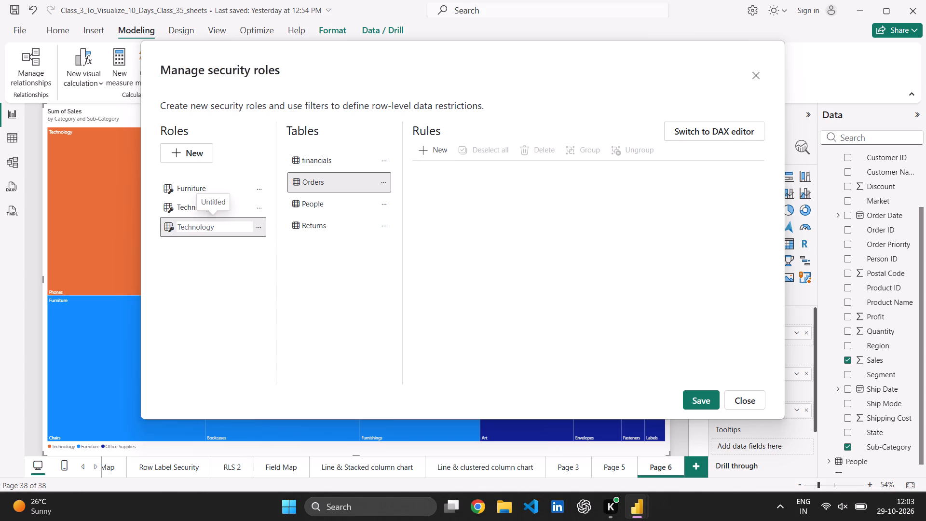
pyautogui.press('2')
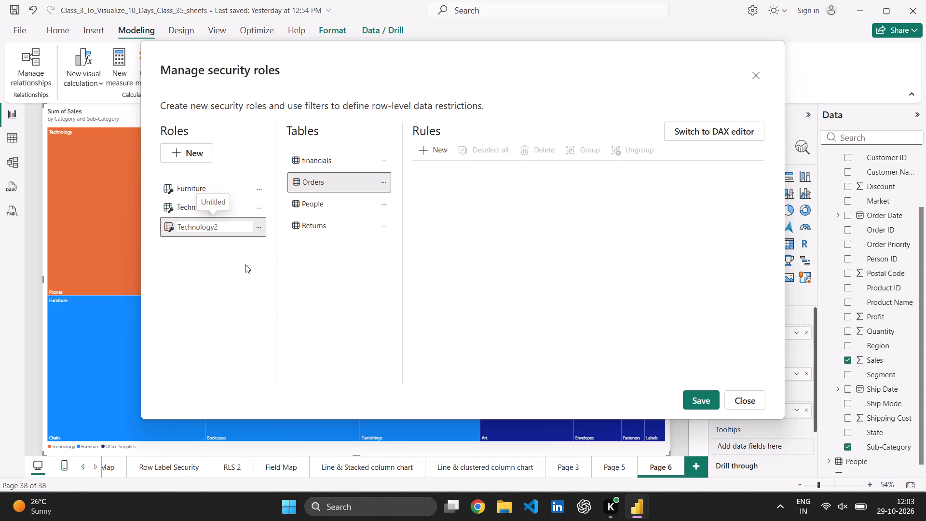
pyautogui.click(245, 264)
# Add an Orders table rule to the Technology2 role where Category equals Technology, save the roles and close the manager.
pyautogui.click(452, 149)
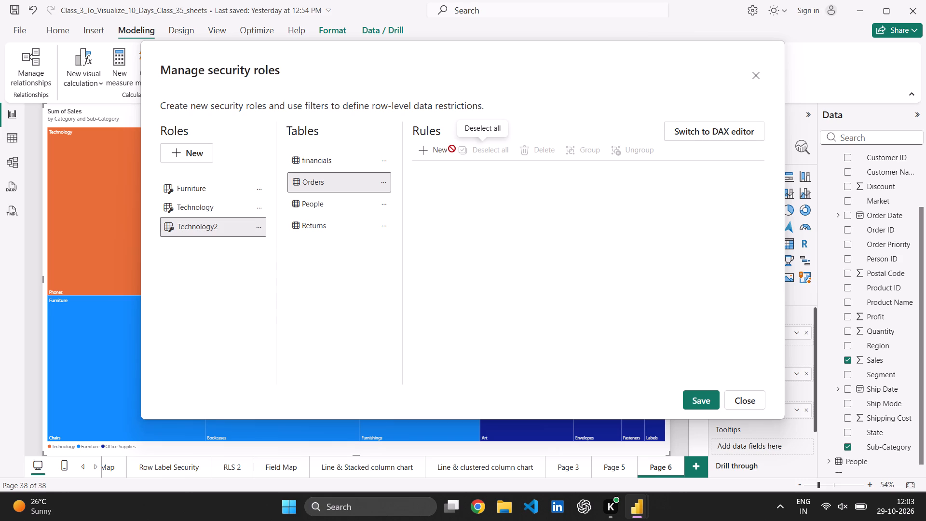
pyautogui.click(441, 152)
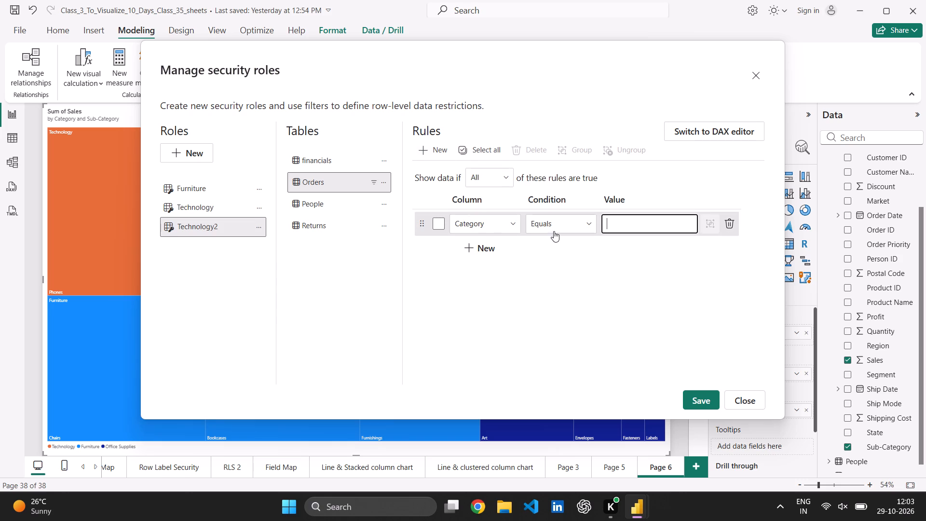
pyautogui.click(633, 221)
pyautogui.click(437, 224)
pyautogui.click(696, 401)
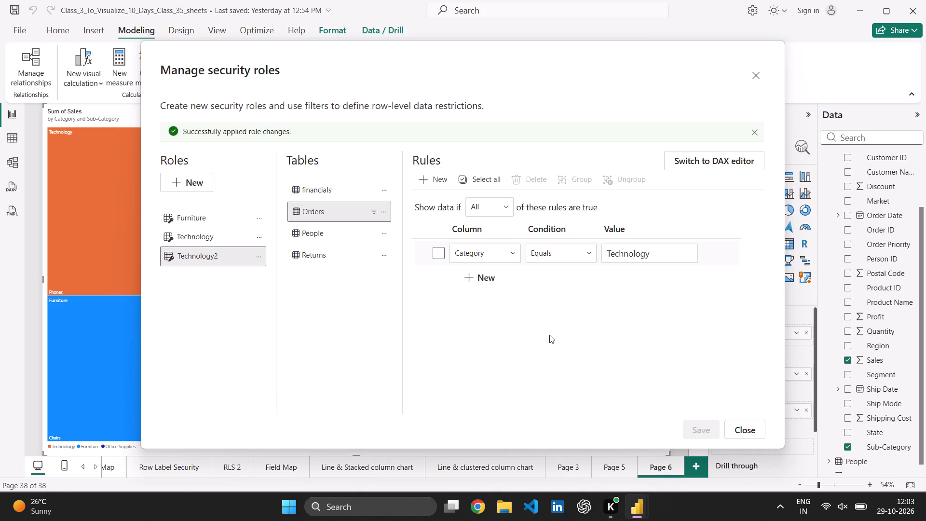
pyautogui.click(737, 427)
# View the report as the Technology2 role.
pyautogui.click(403, 63)
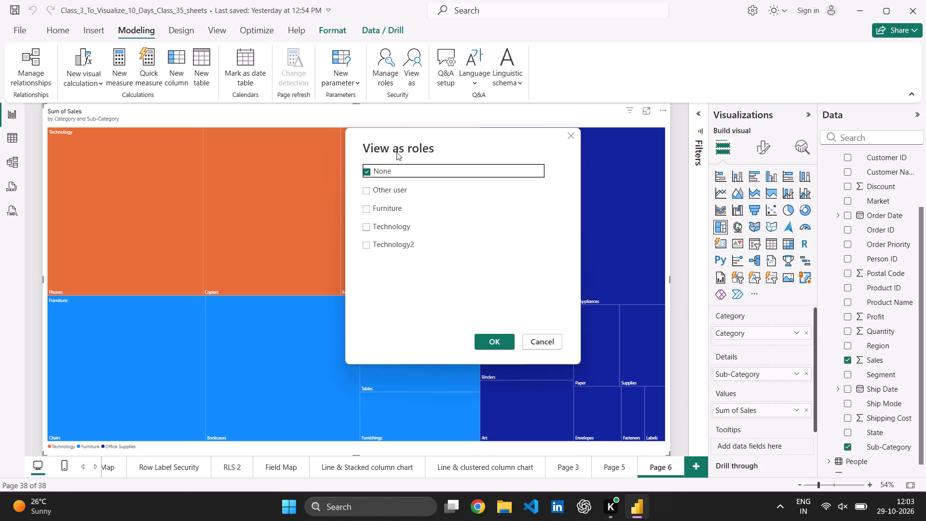
pyautogui.click(365, 244)
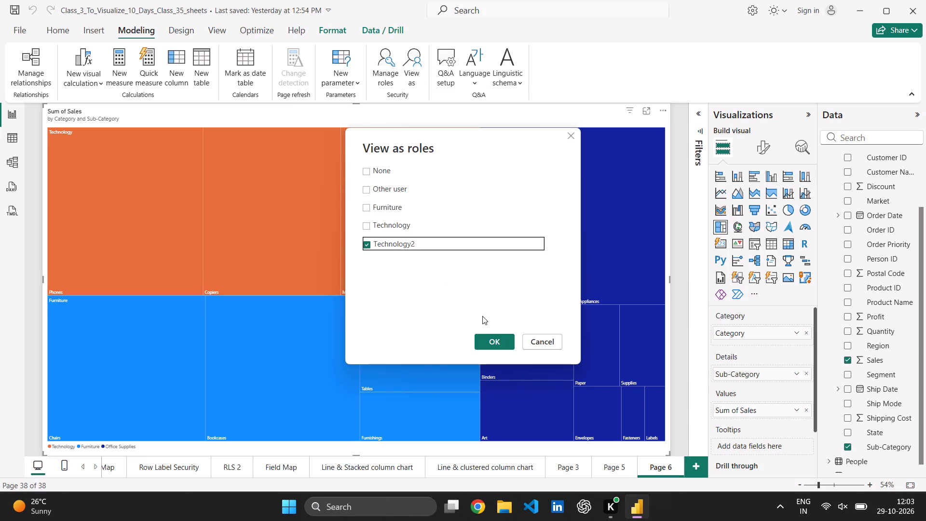
pyautogui.click(481, 343)
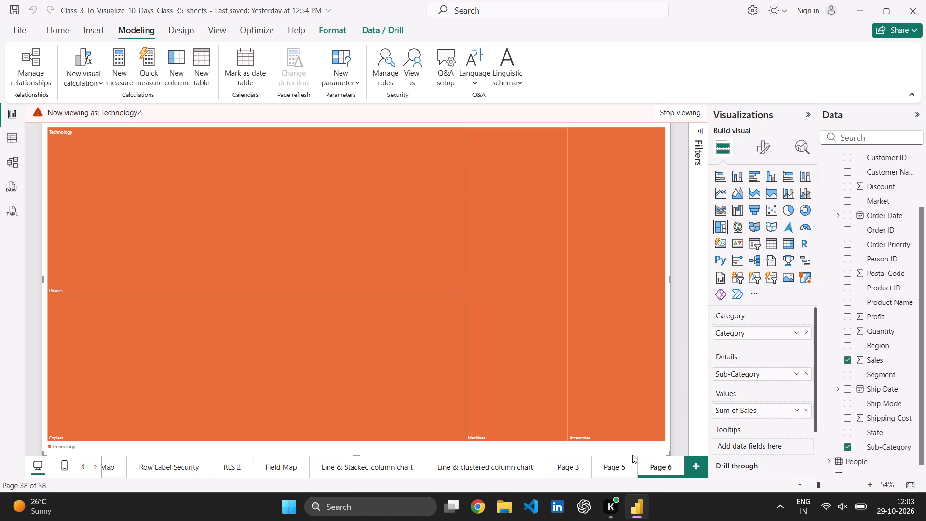
# Rename Page 3 as Task DT.
pyautogui.doubleClick(568, 466)
pyautogui.doubleClick(568, 466)
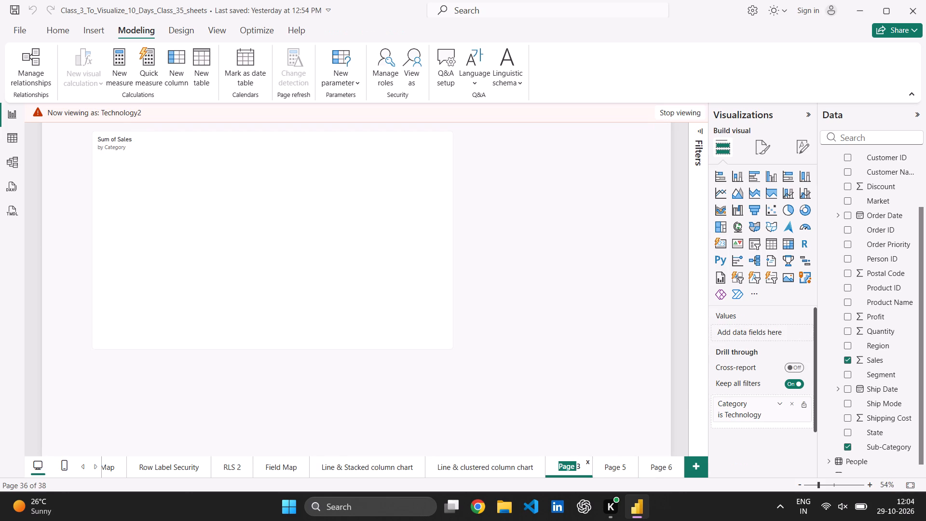
pyautogui.tripleClick(568, 466)
pyautogui.write('ask')
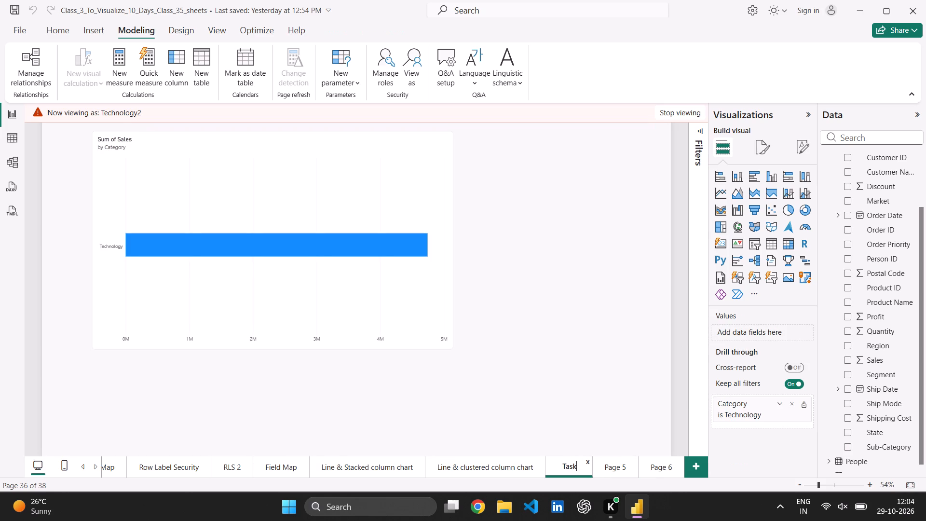
pyautogui.press('space')
# Rename Page 5 as Task DT 2.
pyautogui.tripleClick(623, 468)
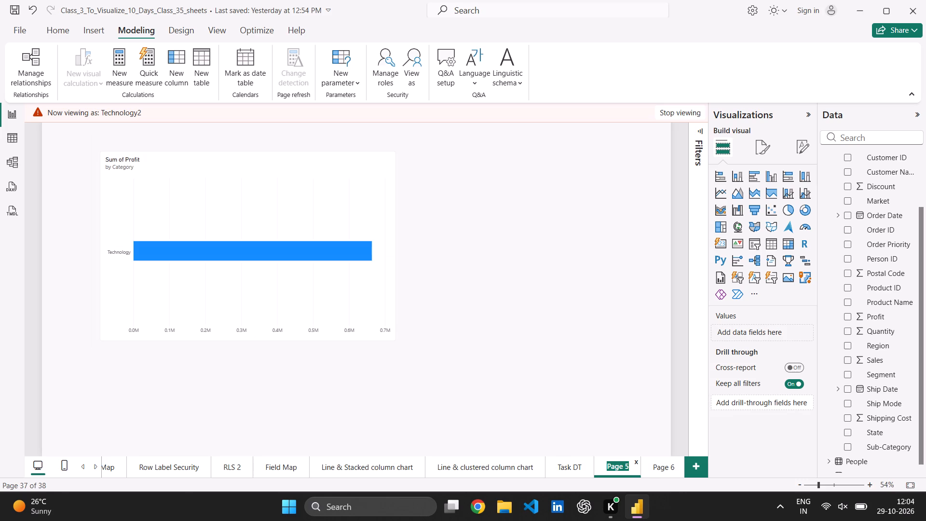
pyautogui.press('BackSpace')
pyautogui.write('DT 2')
pyautogui.press('Return')
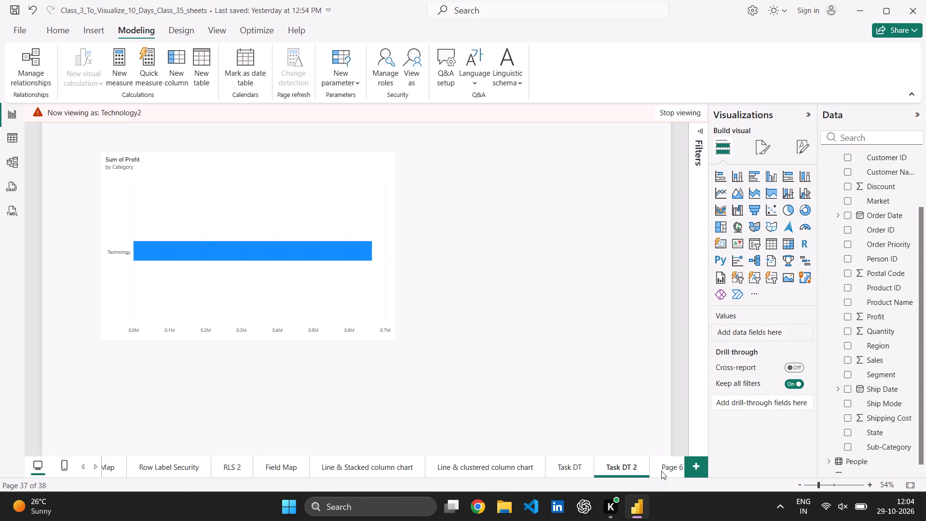
# Rename Page 6 as Task RLS.
pyautogui.tripleClick(672, 464)
pyautogui.click(672, 464)
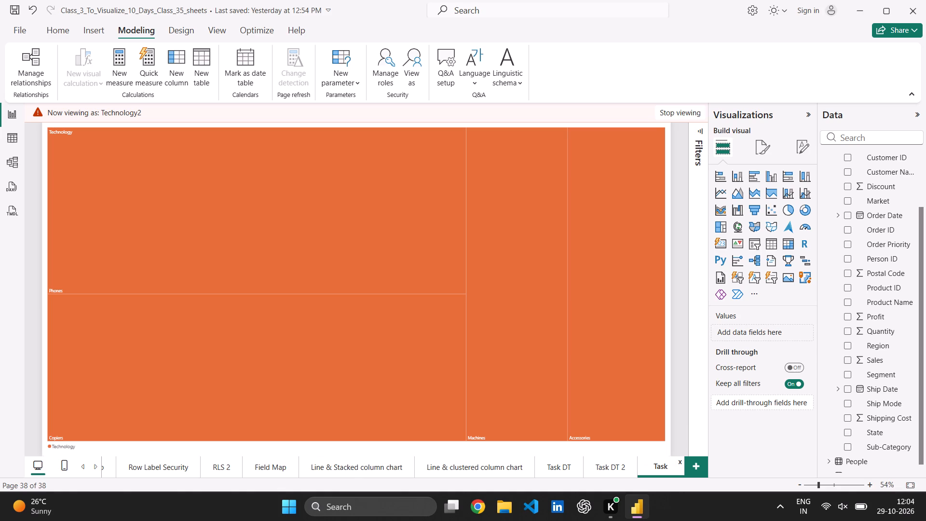
pyautogui.write('RLS')
pyautogui.press('Return')
# Stop viewing the report as the Technology2 role.
pyautogui.click(679, 146)
pyautogui.click(677, 112)
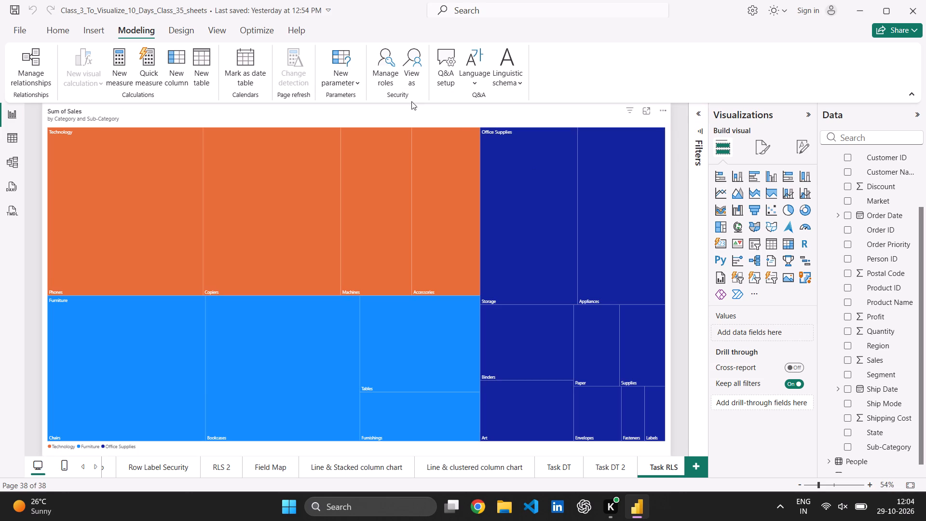
# Reopen the security roles manager and look through the Technology and Technology2 roles.
pyautogui.click(383, 70)
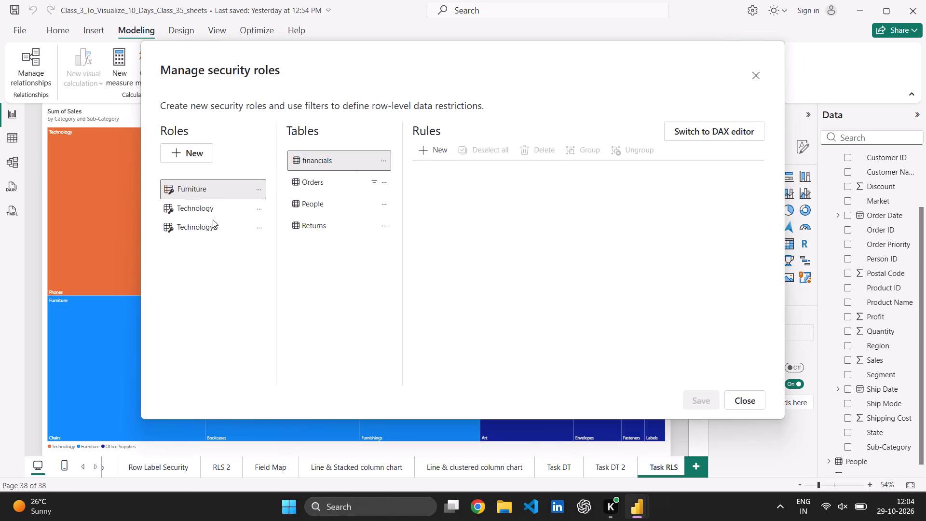
pyautogui.click(207, 214)
pyautogui.click(197, 233)
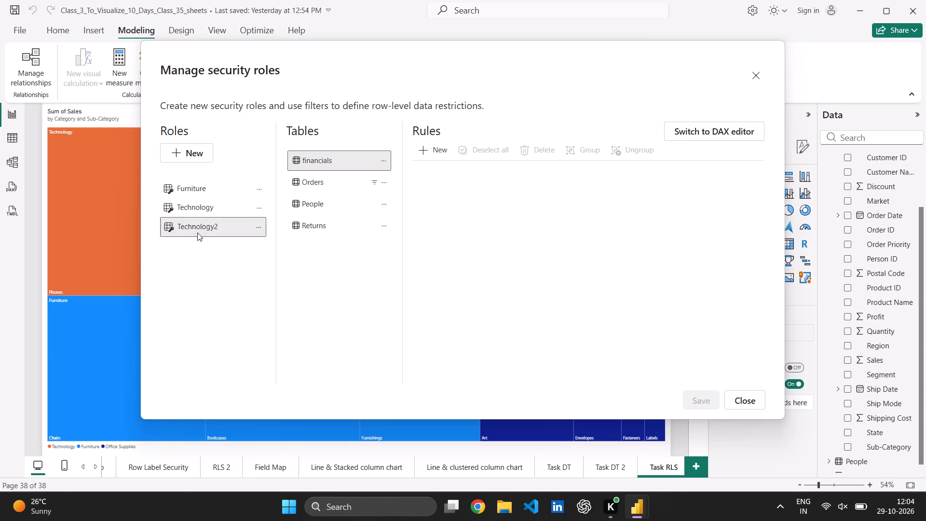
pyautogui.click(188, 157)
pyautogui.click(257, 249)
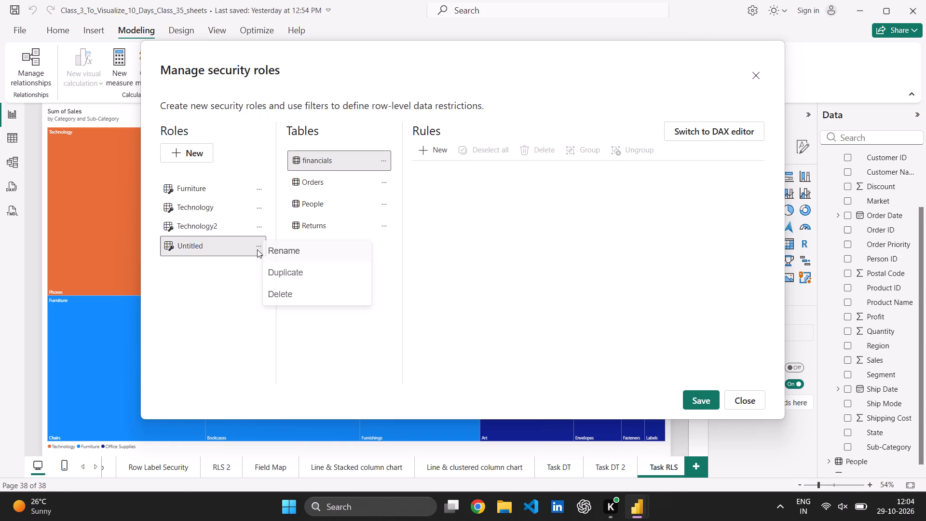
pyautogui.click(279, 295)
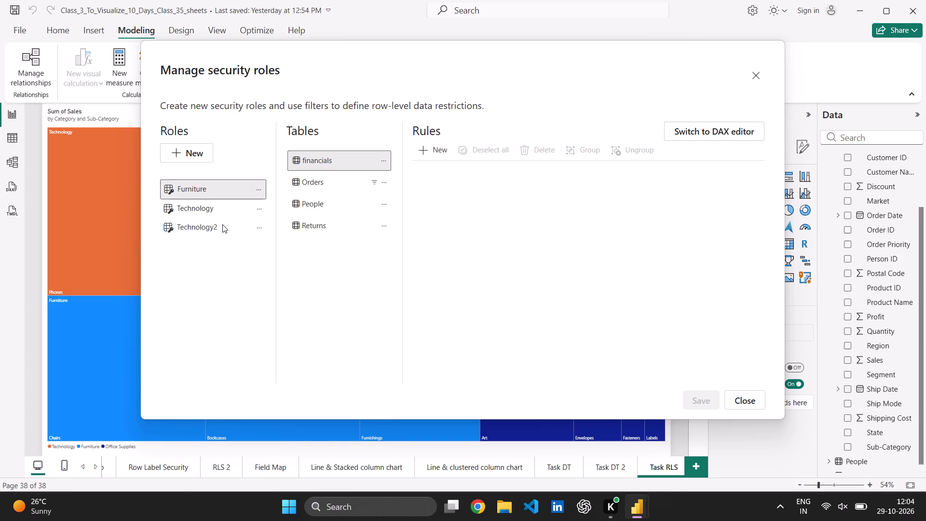
# Review the Furniture role's filter rule on the Orders table.
pyautogui.keyDown('ctrl'); pyautogui.click(209, 216); pyautogui.keyUp('ctrl')
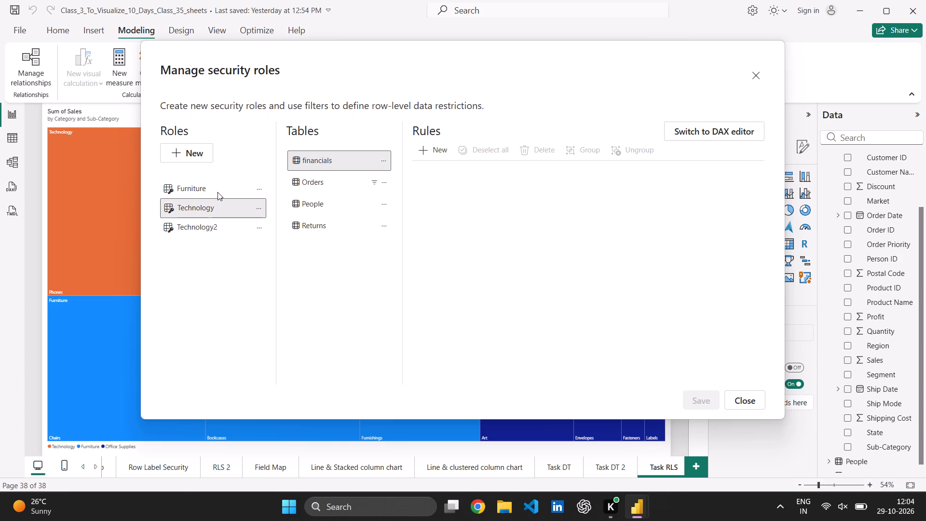
pyautogui.keyDown('ctrl'); pyautogui.click(218, 192); pyautogui.keyUp('ctrl')
pyautogui.click(223, 277)
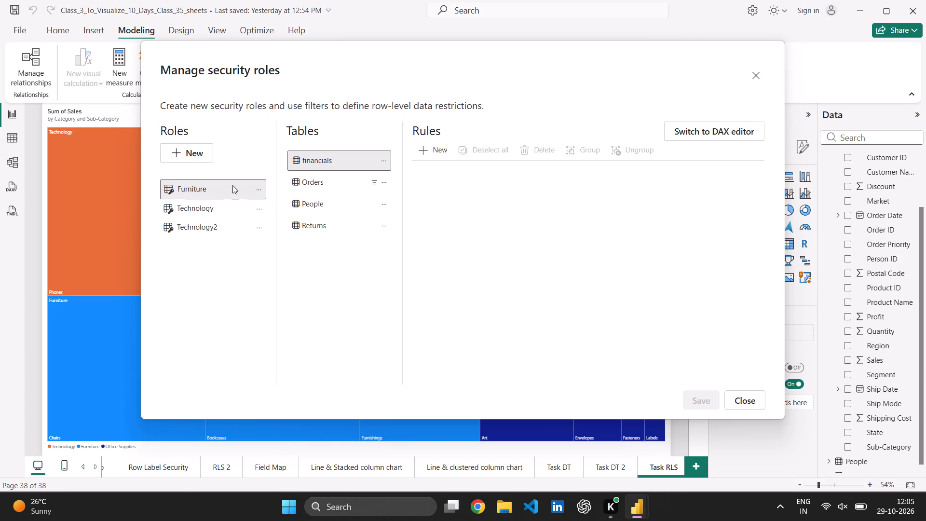
pyautogui.click(353, 182)
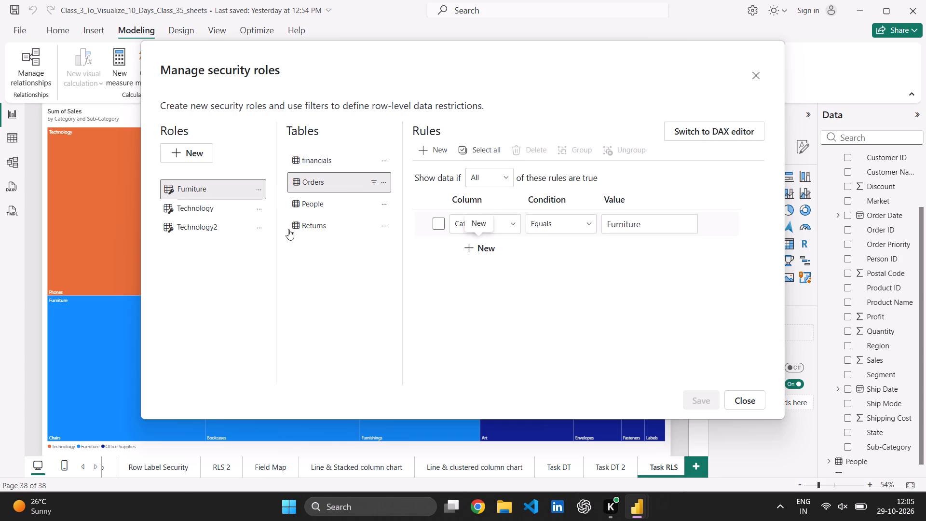
# Create a new security role and rename it TF.
pyautogui.click(199, 152)
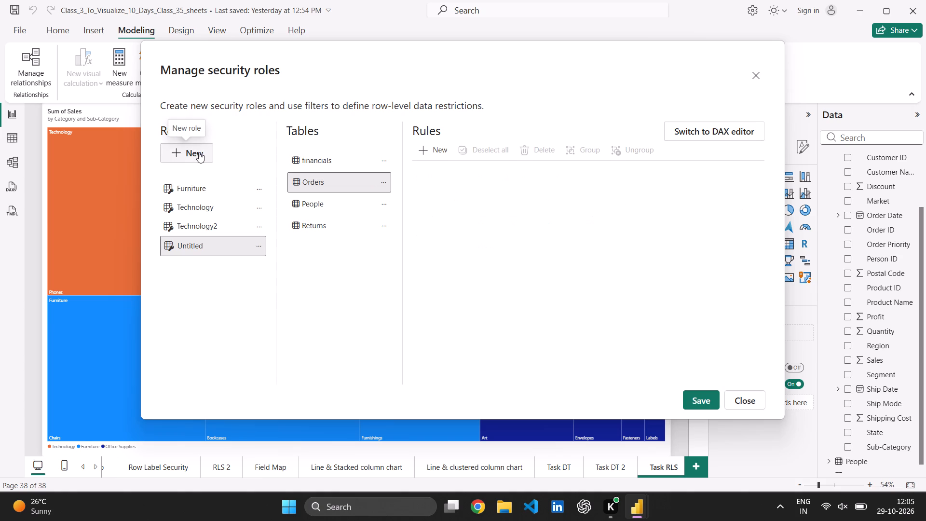
pyautogui.click(258, 245)
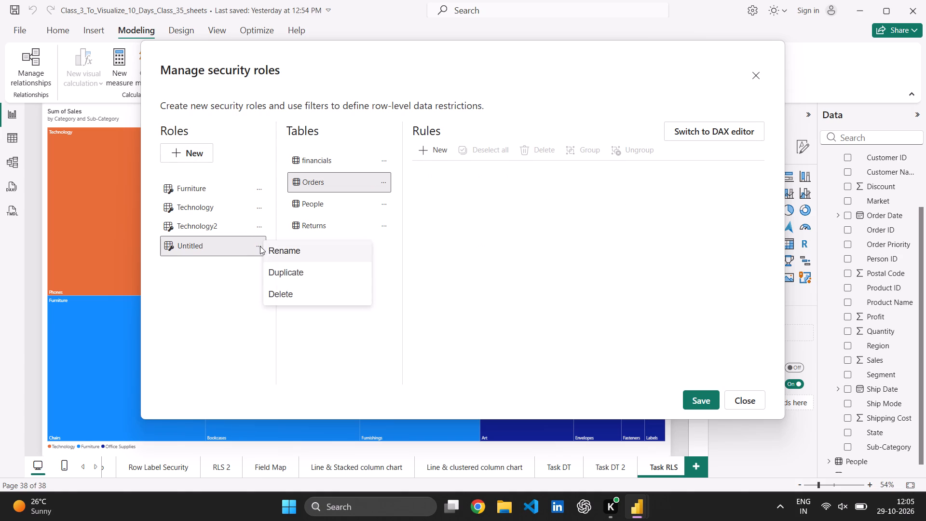
pyautogui.click(275, 249)
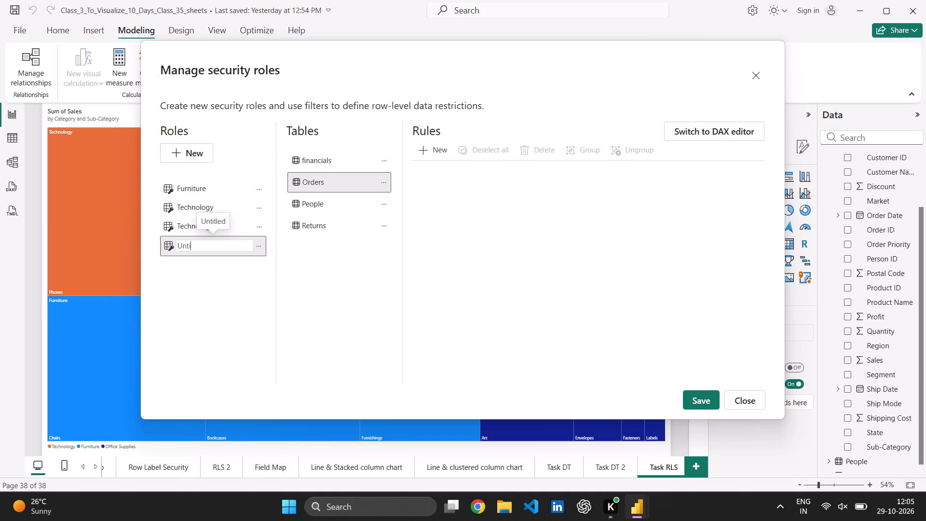
pyautogui.write('TF')
pyautogui.press('Return')
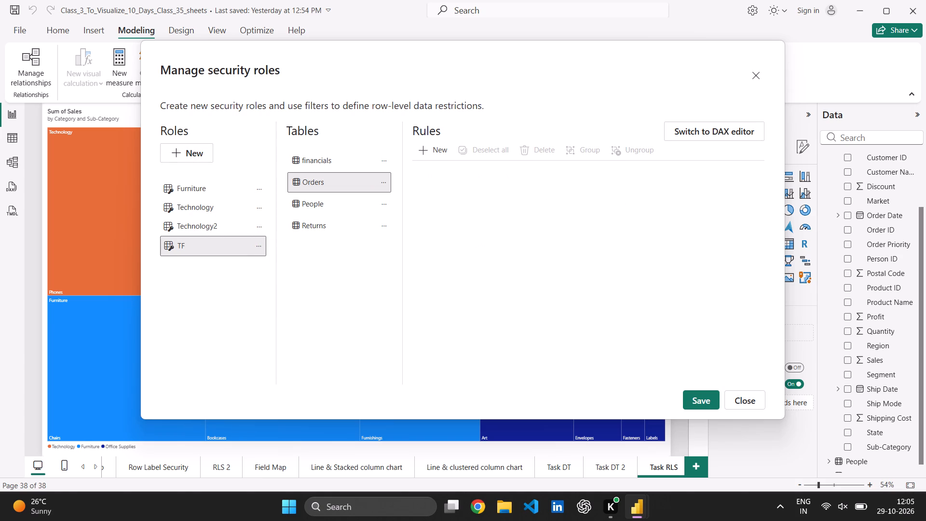
# Add Orders table rules to the TF role for Category equals Technology and Category equals Furniture, and save the role changes.
pyautogui.click(435, 150)
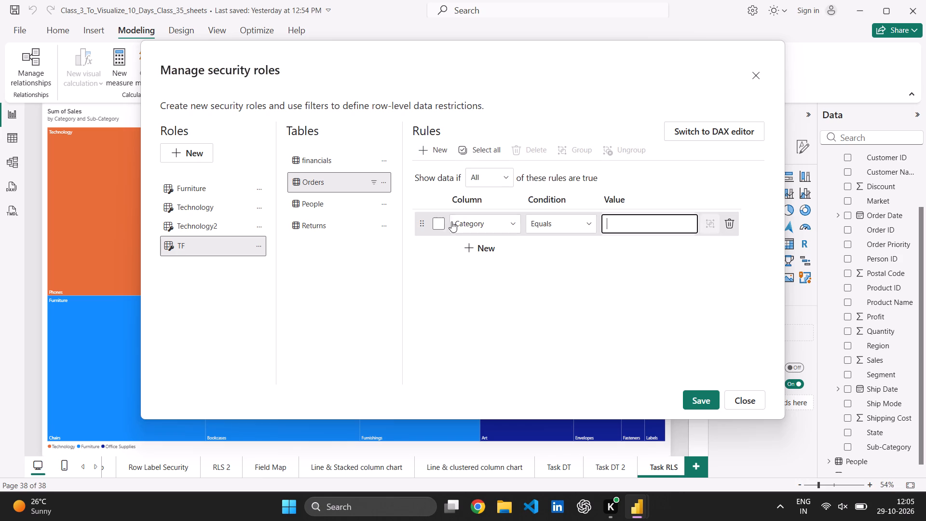
pyautogui.click(642, 220)
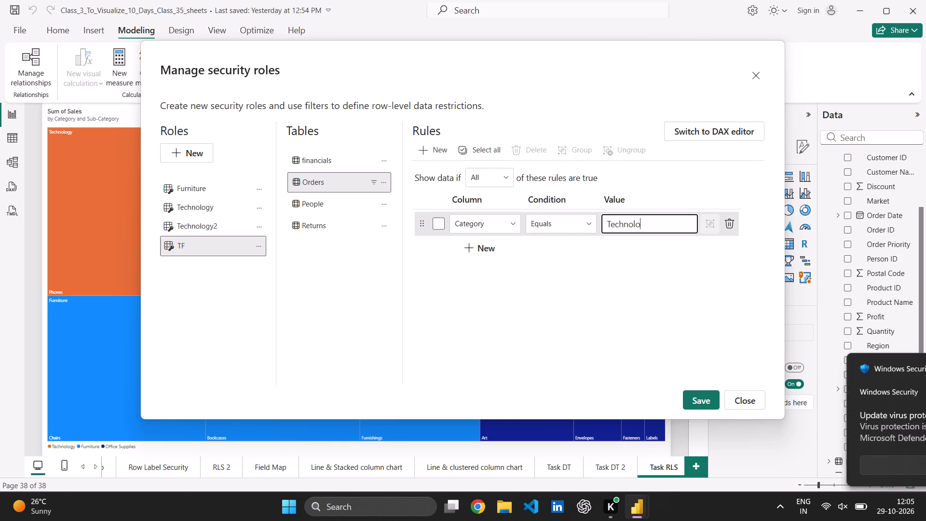
pyautogui.click(476, 252)
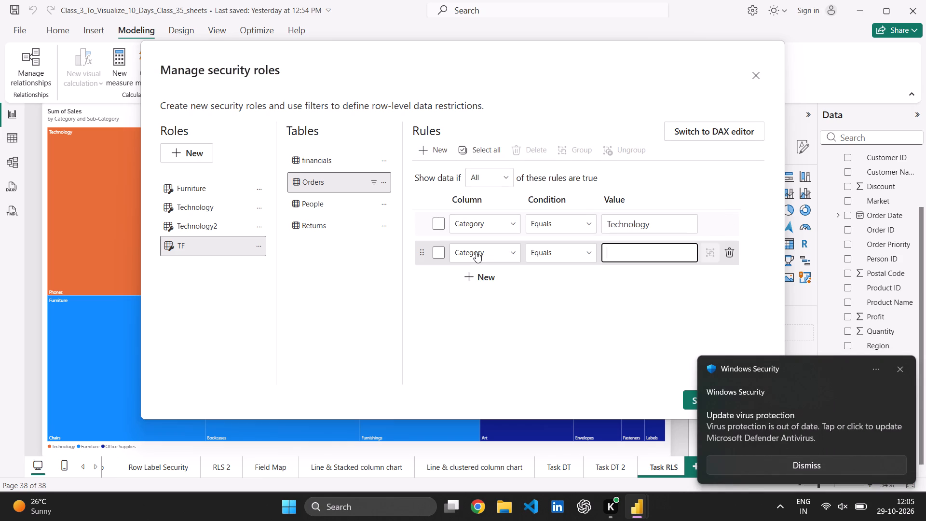
pyautogui.click(636, 250)
pyautogui.click(620, 290)
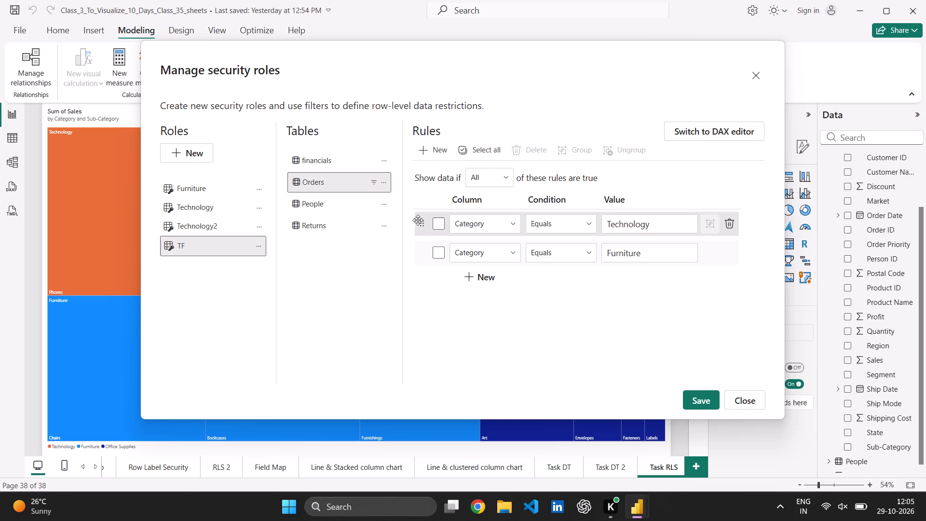
pyautogui.click(440, 224)
pyautogui.click(441, 251)
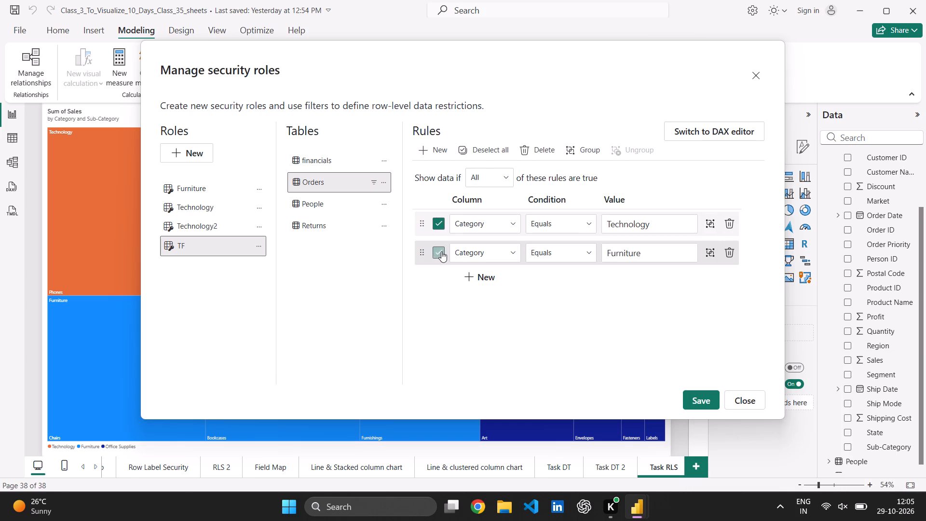
pyautogui.click(694, 404)
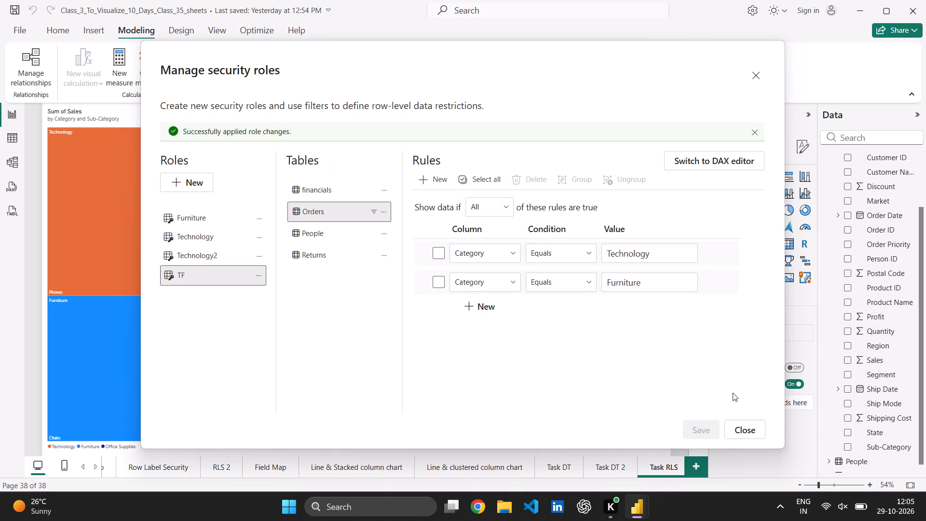
pyautogui.click(740, 427)
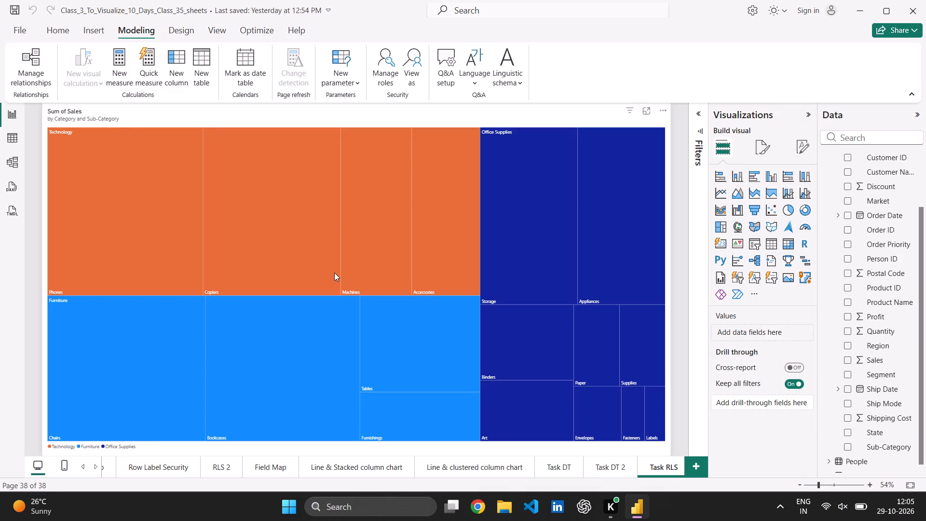
# View the report as the TF role, check the Sales treemap, and stop viewing as that role.
pyautogui.click(420, 69)
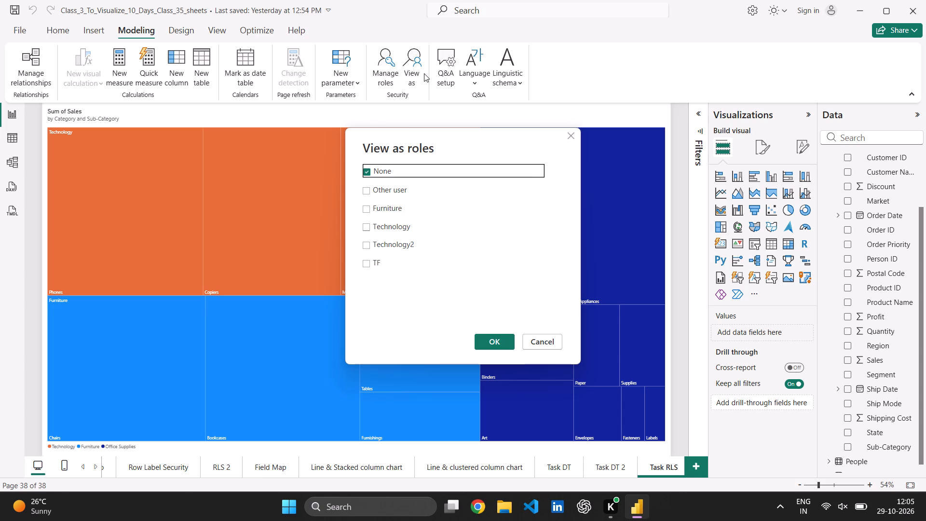
pyautogui.click(373, 267)
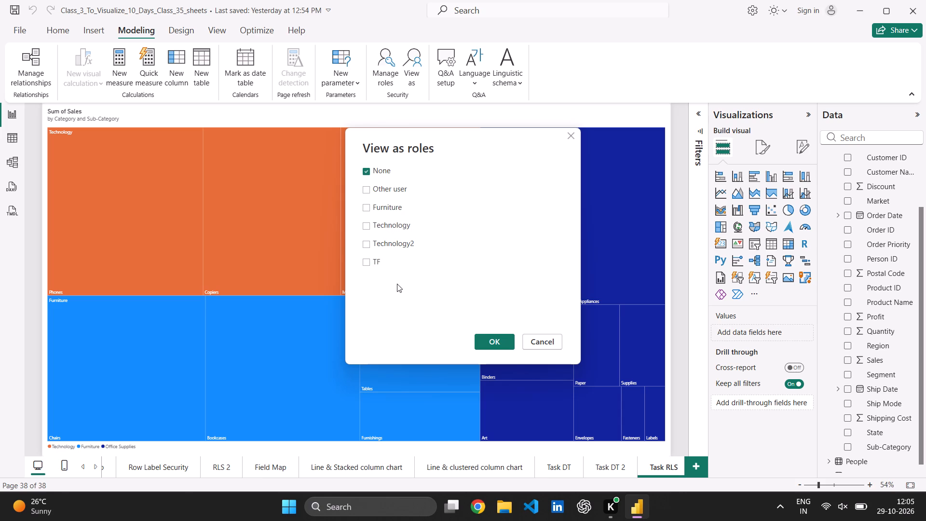
pyautogui.click(366, 260)
pyautogui.click(492, 347)
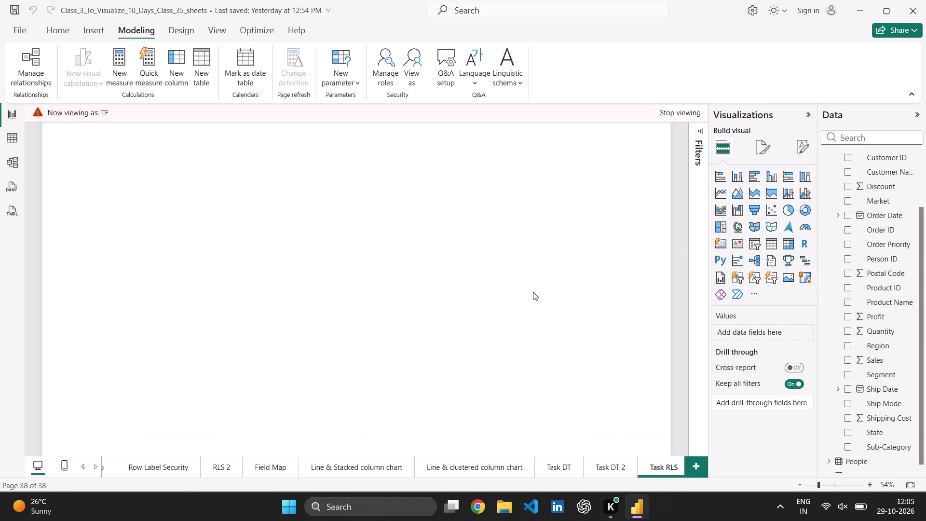
pyautogui.scroll(-1, 537, 305)
pyautogui.scroll(1, 537, 305)
pyautogui.click(688, 117)
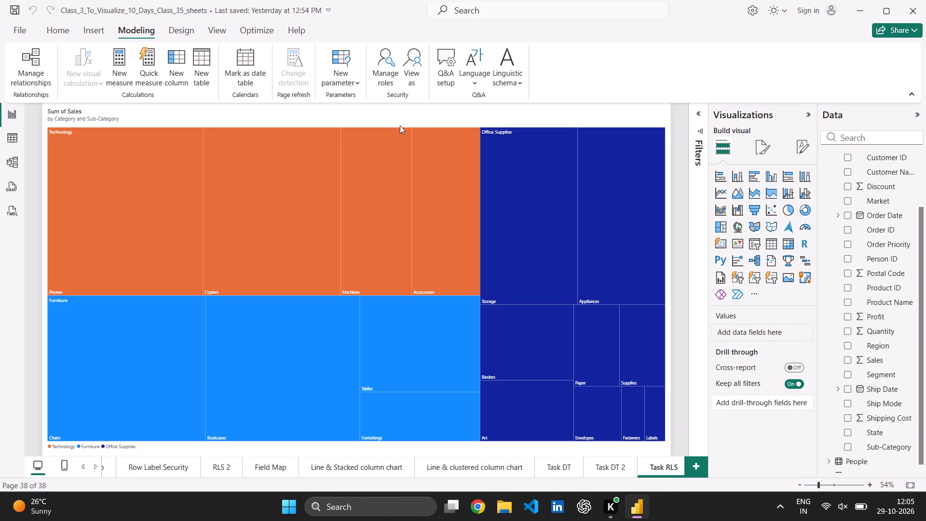
# Reopen the security roles manager and review the TF role's filter rules on the Orders table.
pyautogui.click(390, 81)
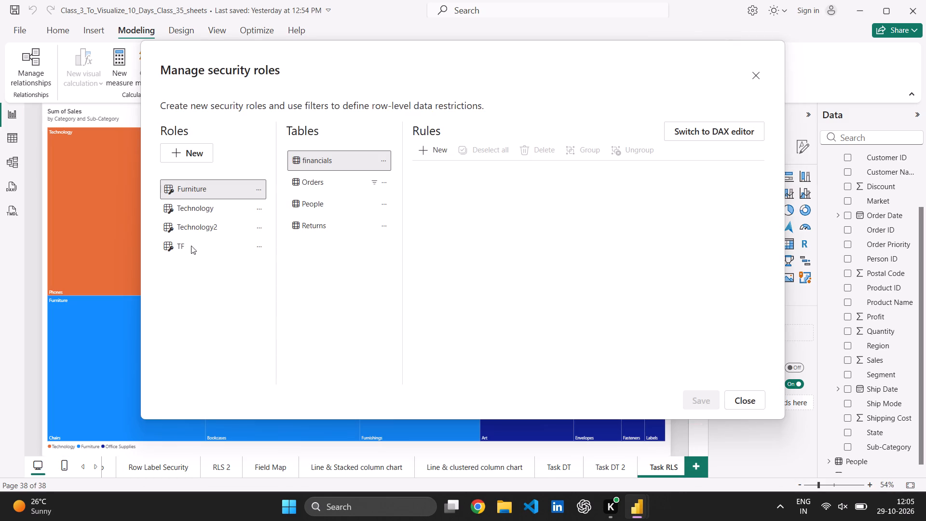
pyautogui.click(184, 250)
pyautogui.click(184, 250)
pyautogui.click(316, 185)
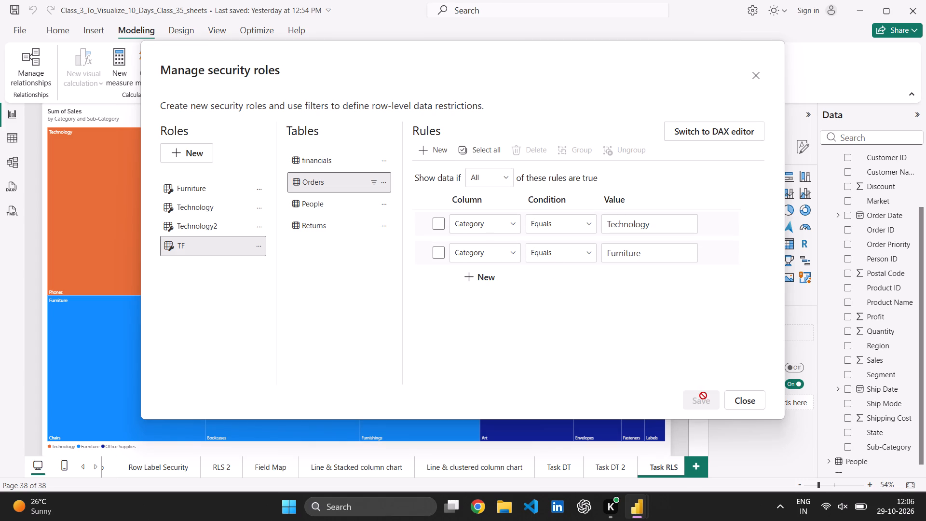
pyautogui.click(759, 399)
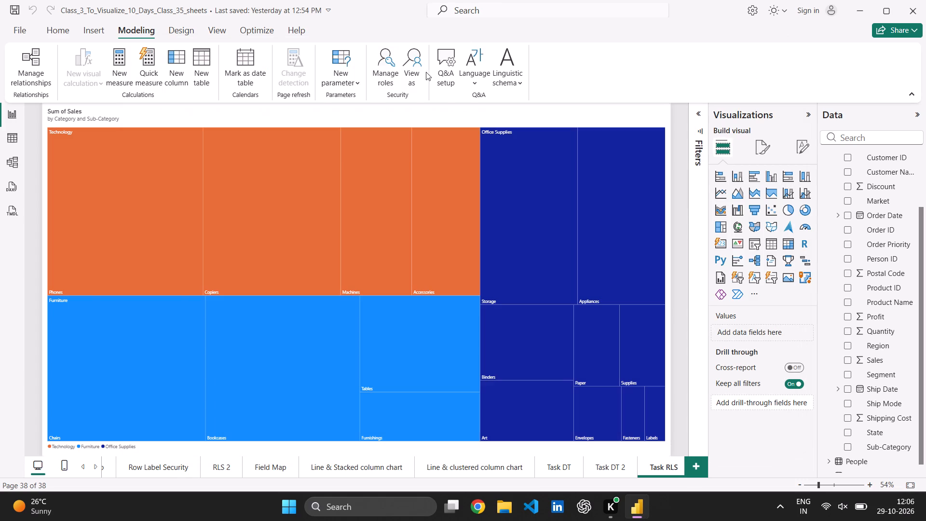
# View the report as the Furniture and Technology roles together.
pyautogui.click(414, 70)
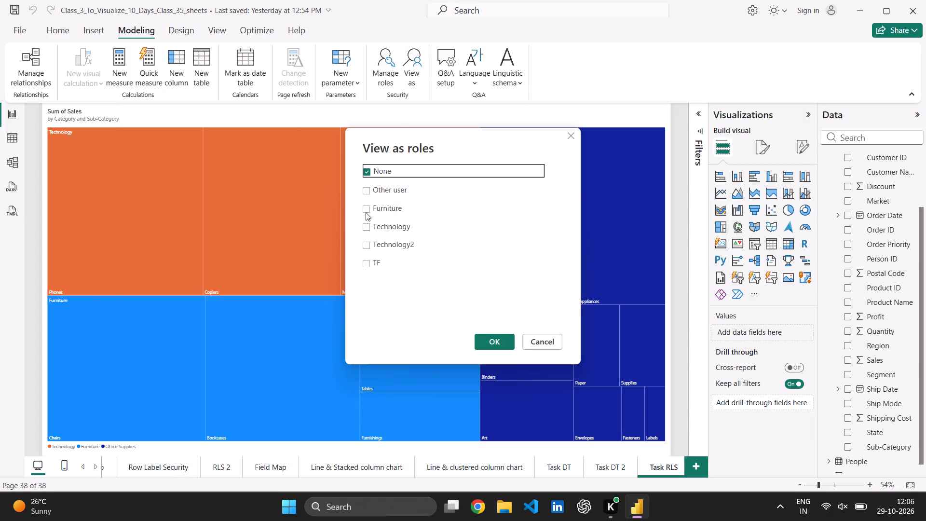
pyautogui.click(366, 209)
pyautogui.click(366, 228)
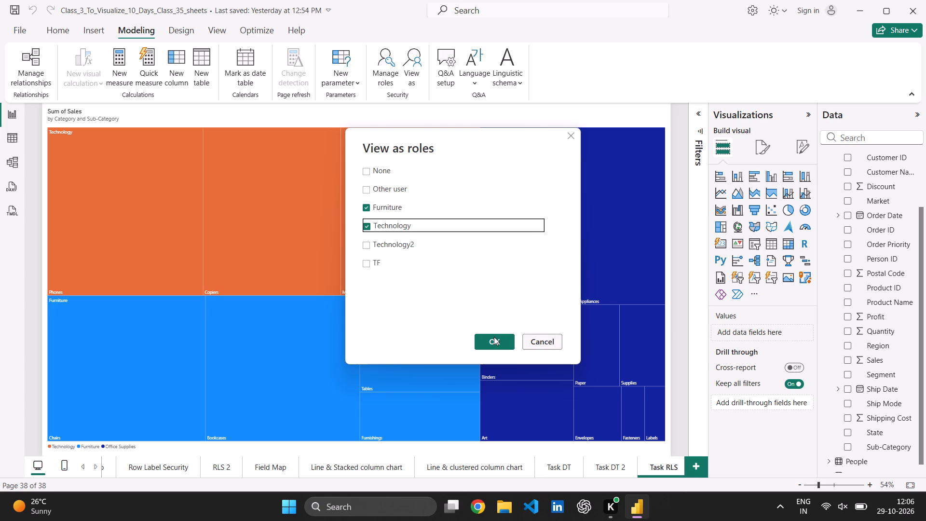
pyautogui.click(494, 337)
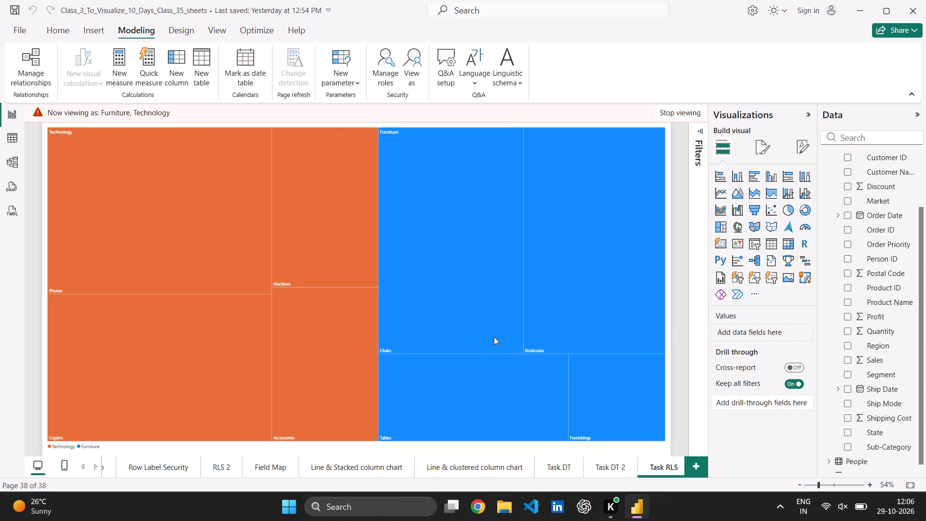
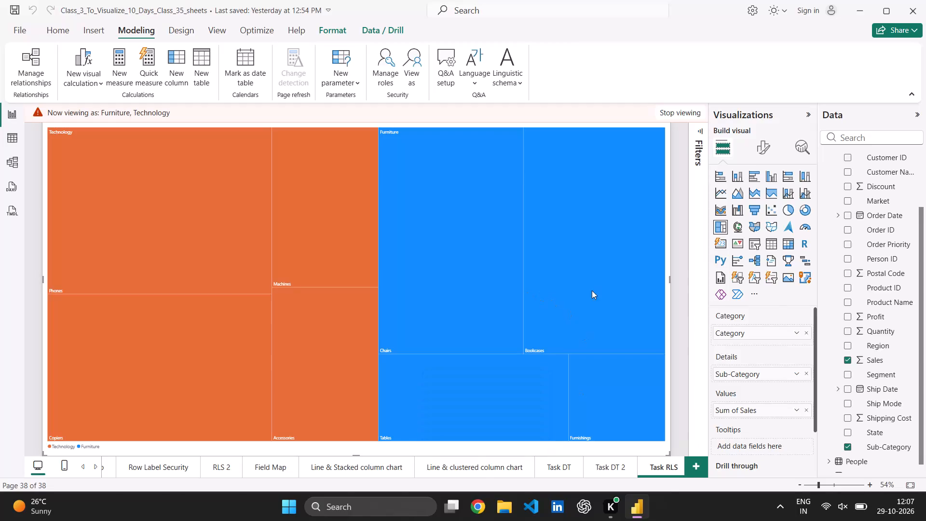
# Turn on data labels for the Sales treemap on the Task RLS page.
pyautogui.scroll(-1, 823, 332)
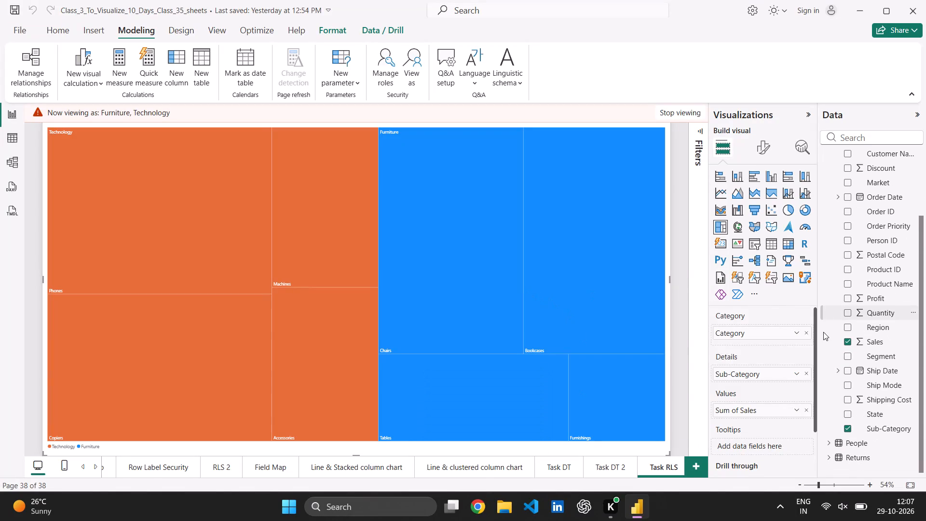
pyautogui.scroll(-1, 823, 332)
pyautogui.scroll(-4, 760, 389)
pyautogui.scroll(4, 768, 382)
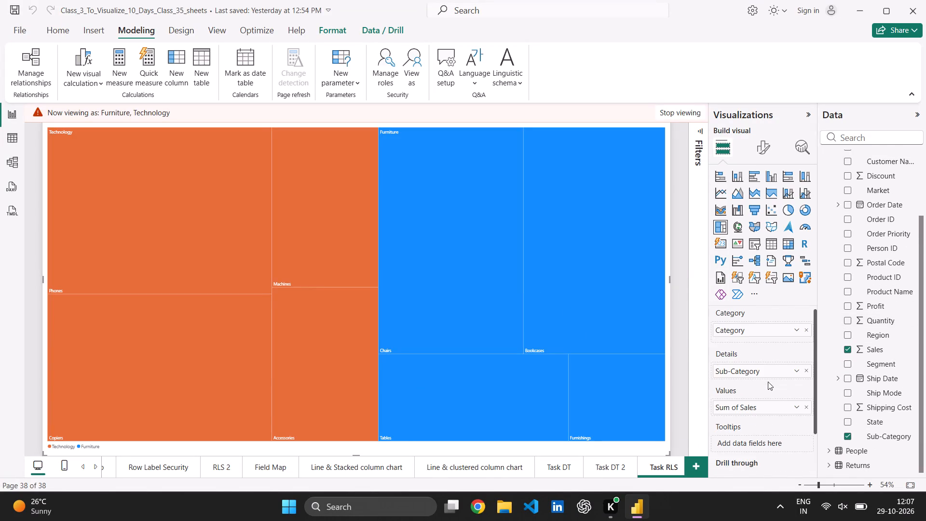
pyautogui.scroll(-3, 768, 382)
pyautogui.click(769, 153)
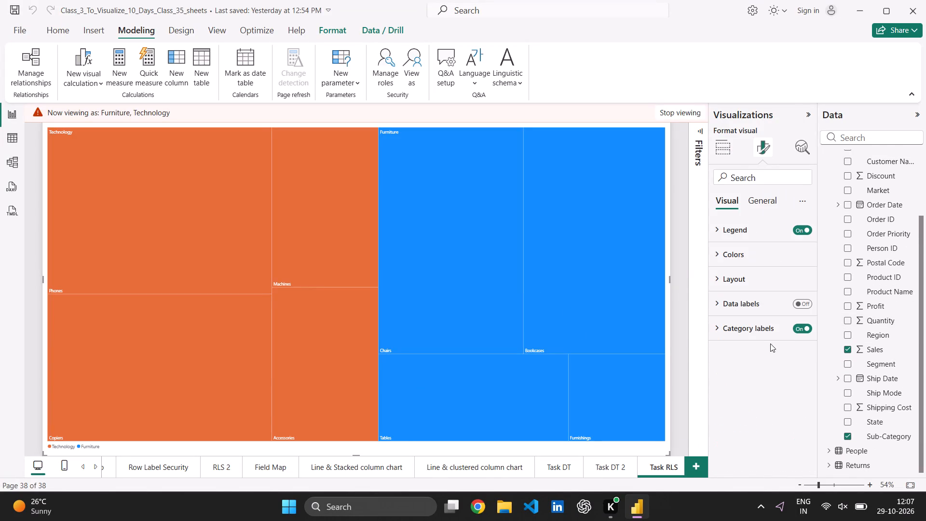
pyautogui.scroll(-1, 770, 343)
pyautogui.click(812, 303)
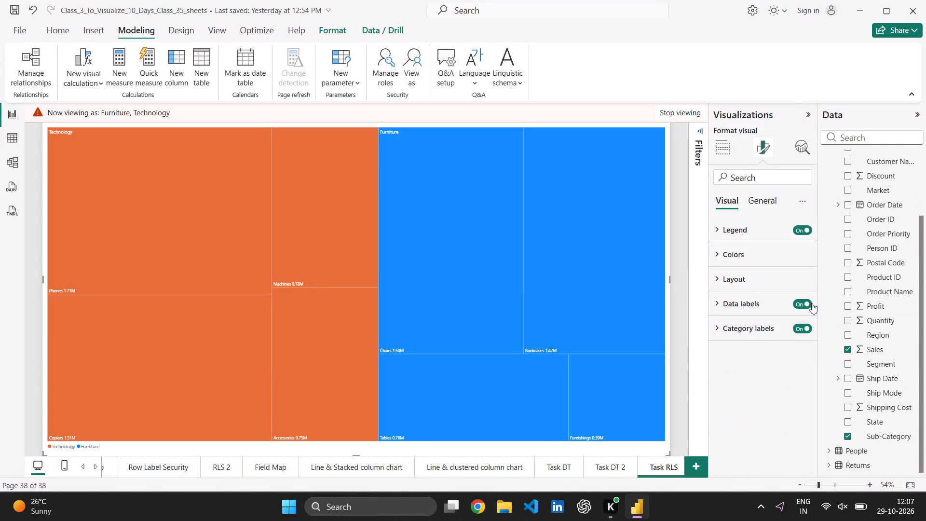
pyautogui.click(804, 304)
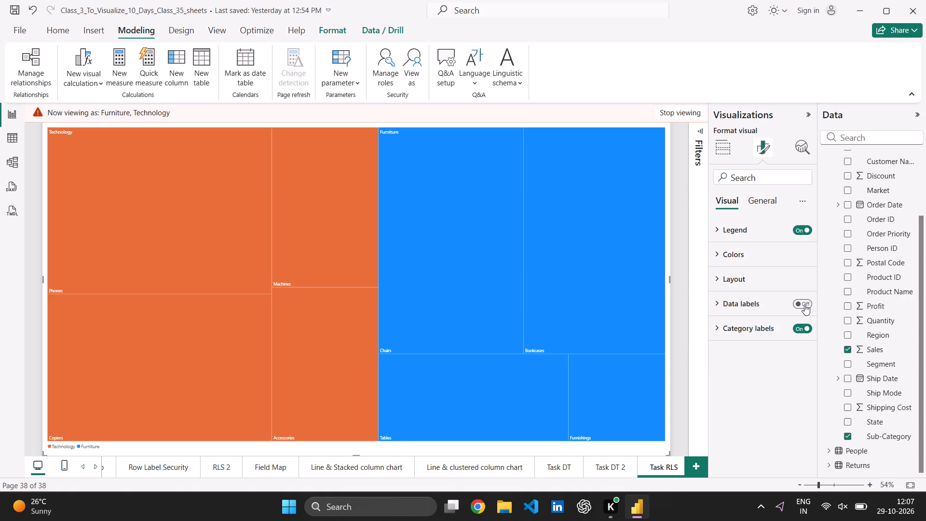
pyautogui.click(804, 304)
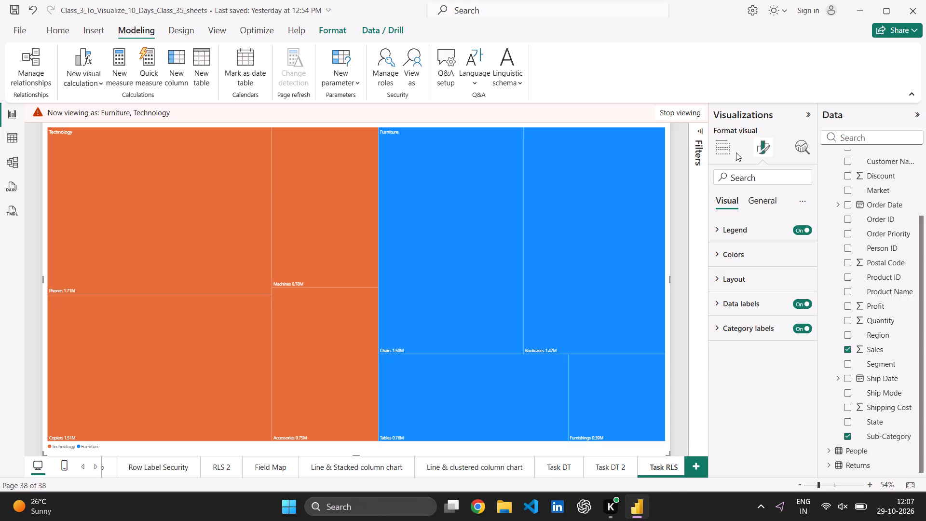
pyautogui.doubleClick(729, 148)
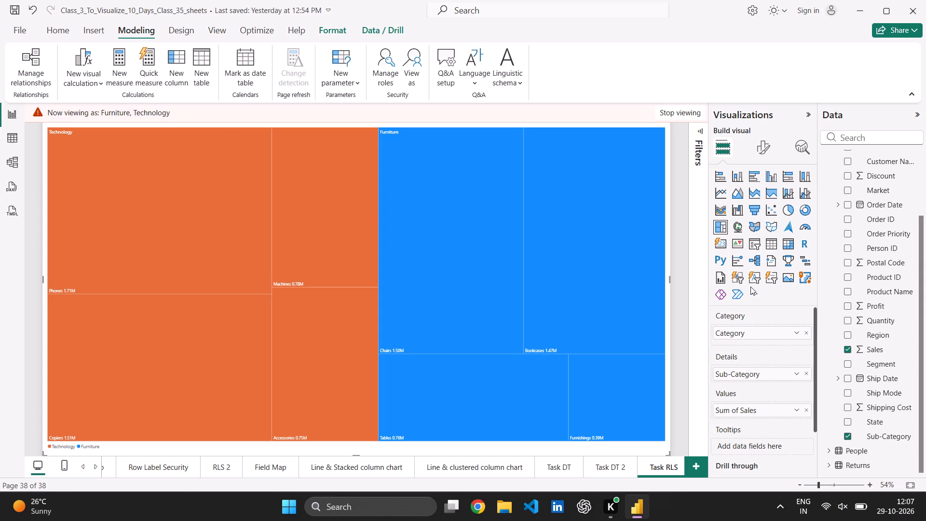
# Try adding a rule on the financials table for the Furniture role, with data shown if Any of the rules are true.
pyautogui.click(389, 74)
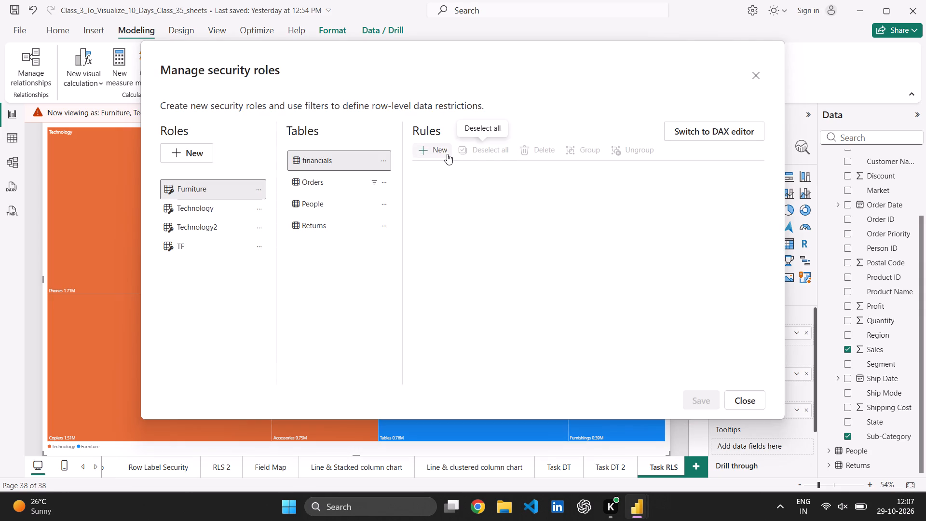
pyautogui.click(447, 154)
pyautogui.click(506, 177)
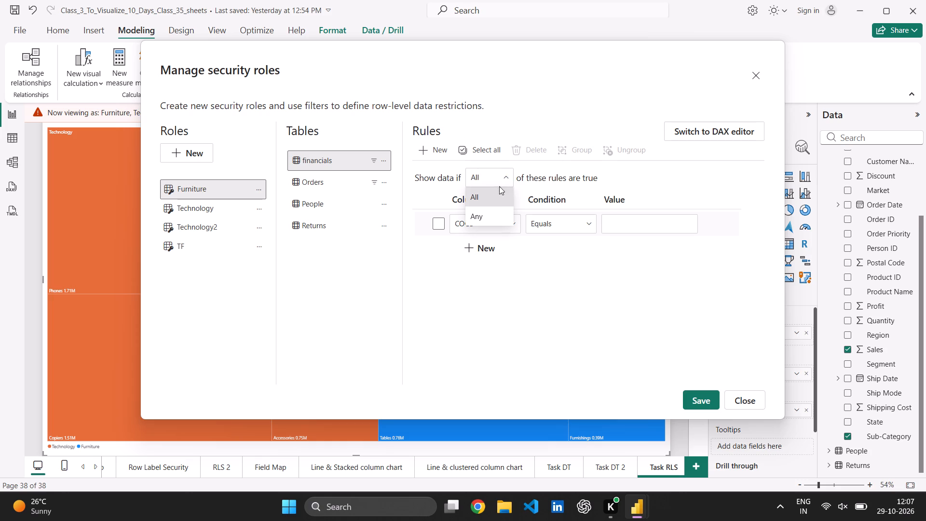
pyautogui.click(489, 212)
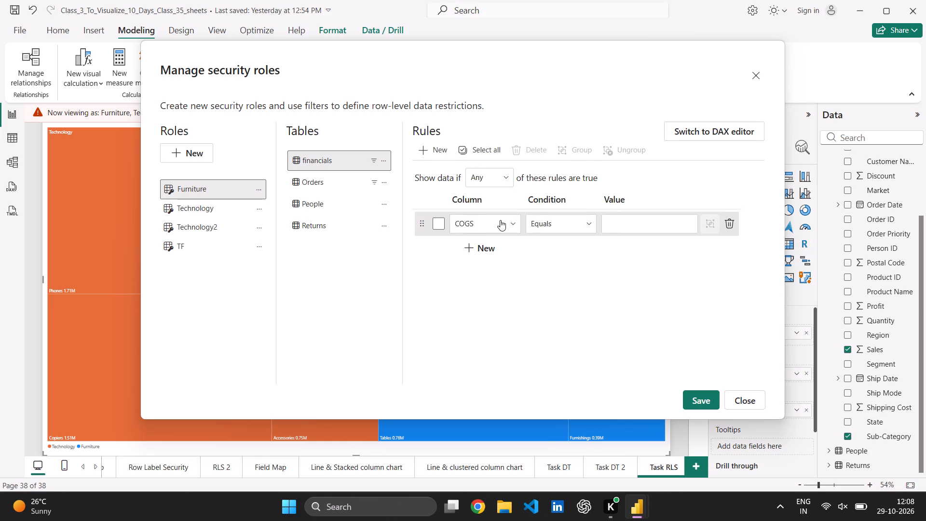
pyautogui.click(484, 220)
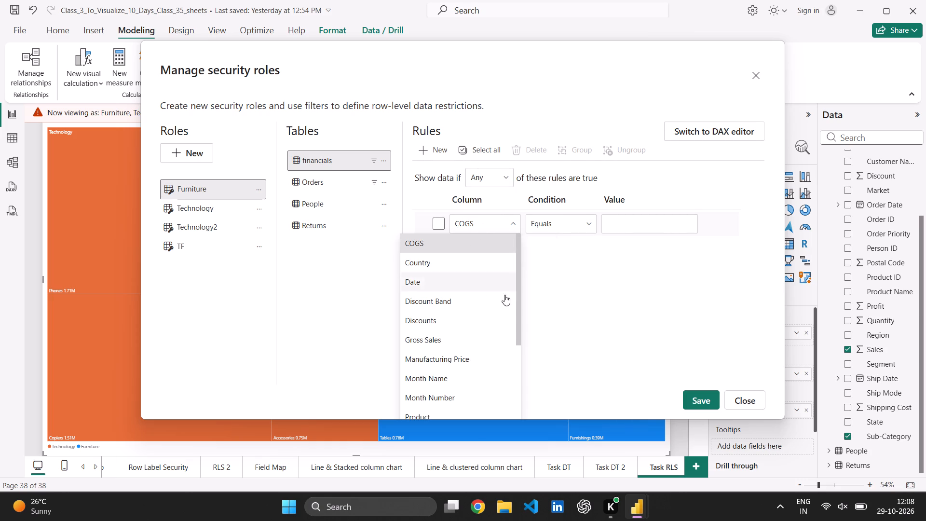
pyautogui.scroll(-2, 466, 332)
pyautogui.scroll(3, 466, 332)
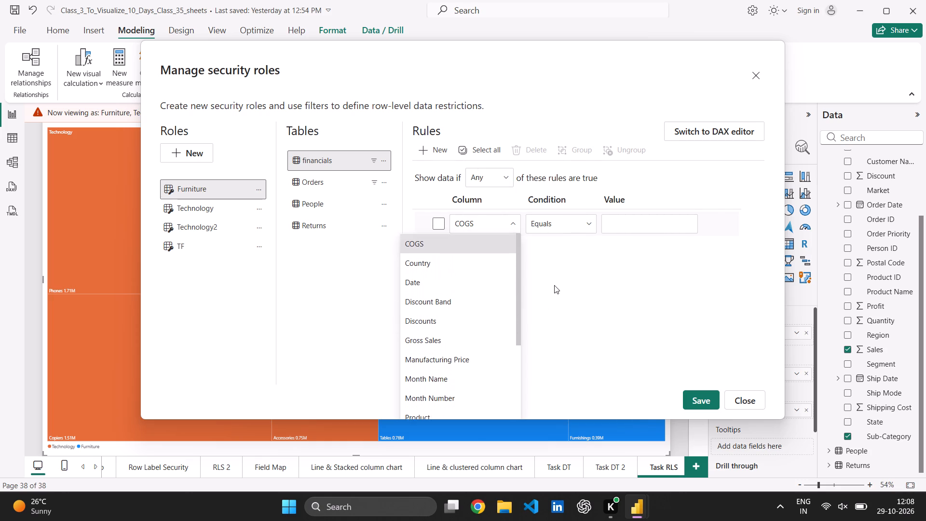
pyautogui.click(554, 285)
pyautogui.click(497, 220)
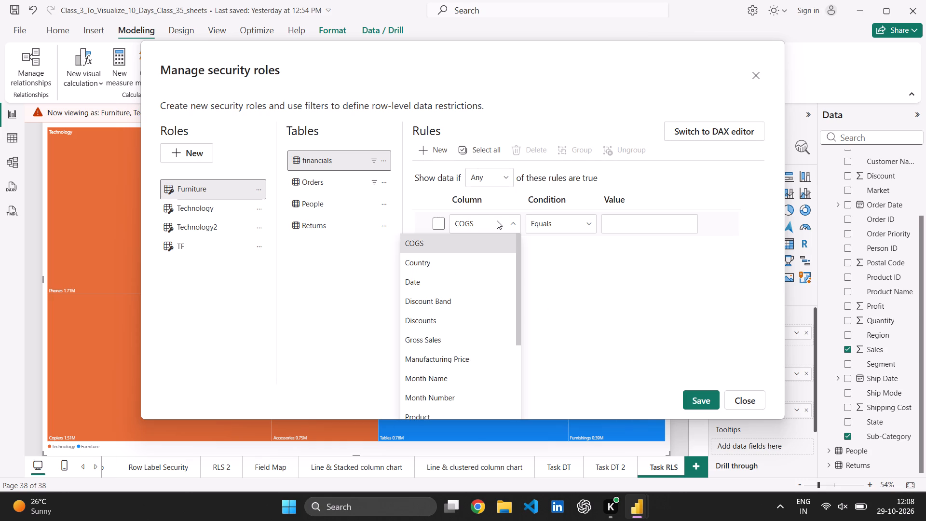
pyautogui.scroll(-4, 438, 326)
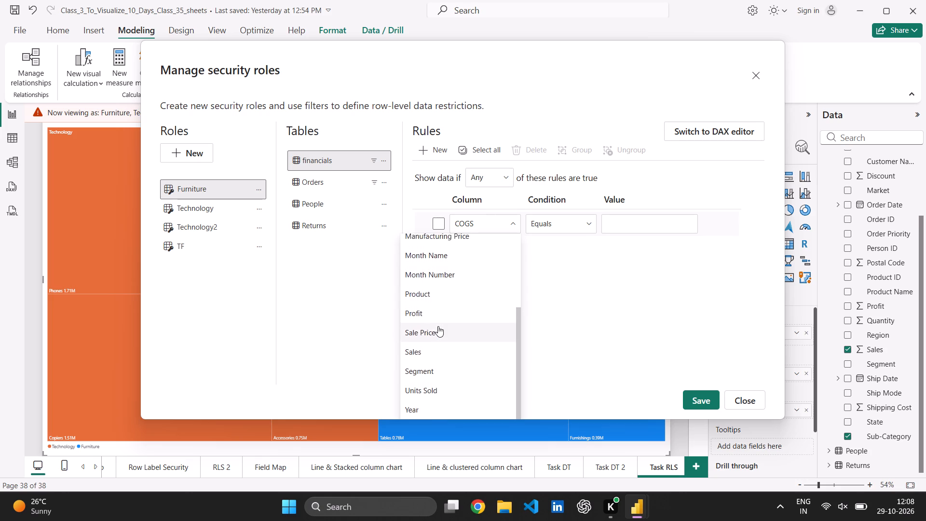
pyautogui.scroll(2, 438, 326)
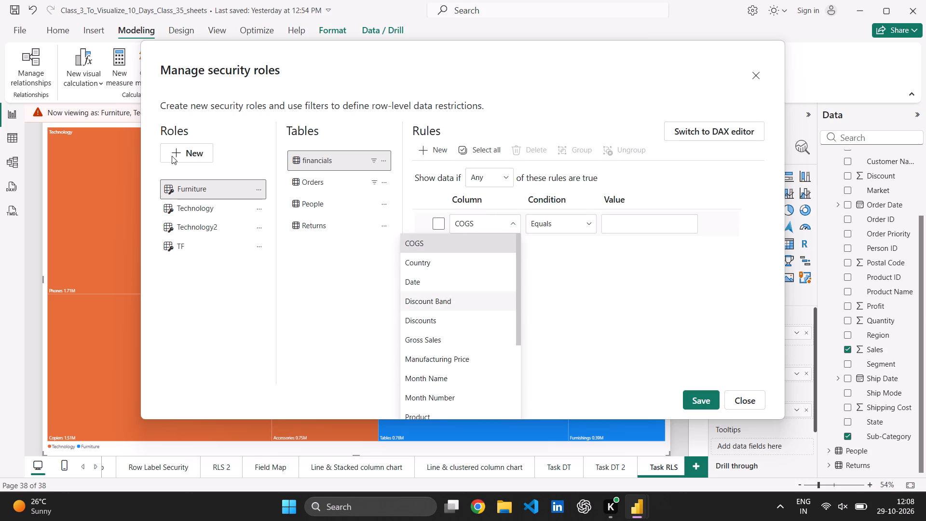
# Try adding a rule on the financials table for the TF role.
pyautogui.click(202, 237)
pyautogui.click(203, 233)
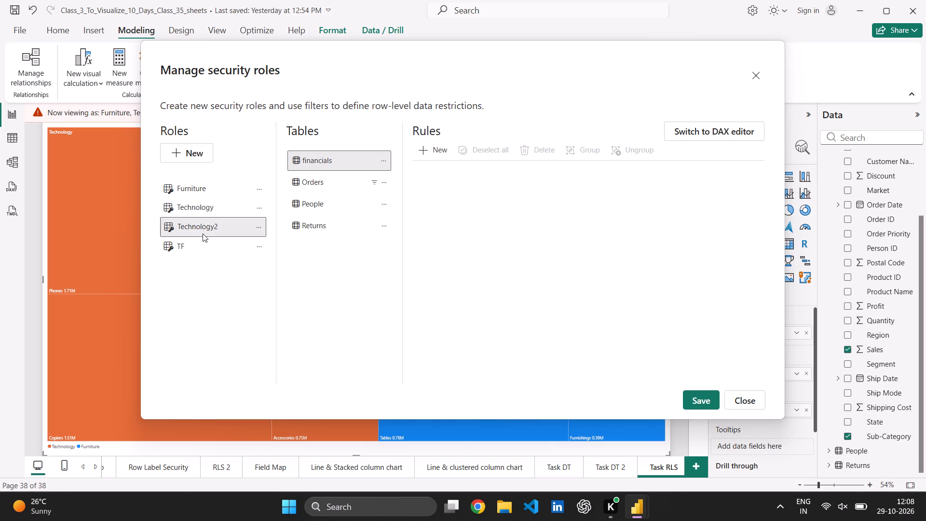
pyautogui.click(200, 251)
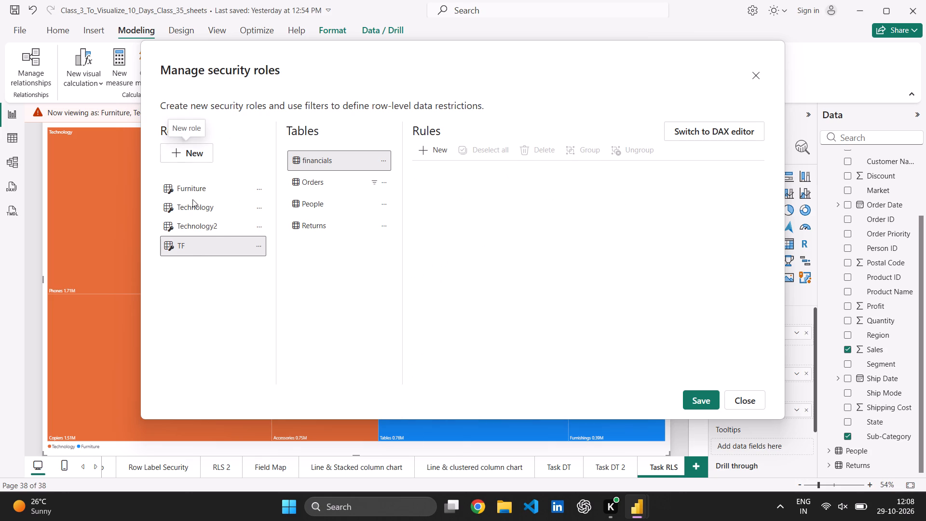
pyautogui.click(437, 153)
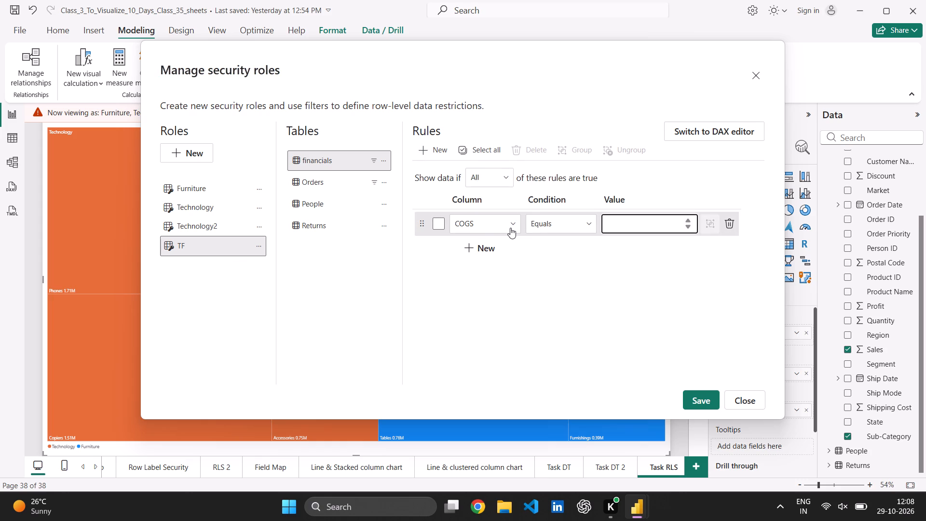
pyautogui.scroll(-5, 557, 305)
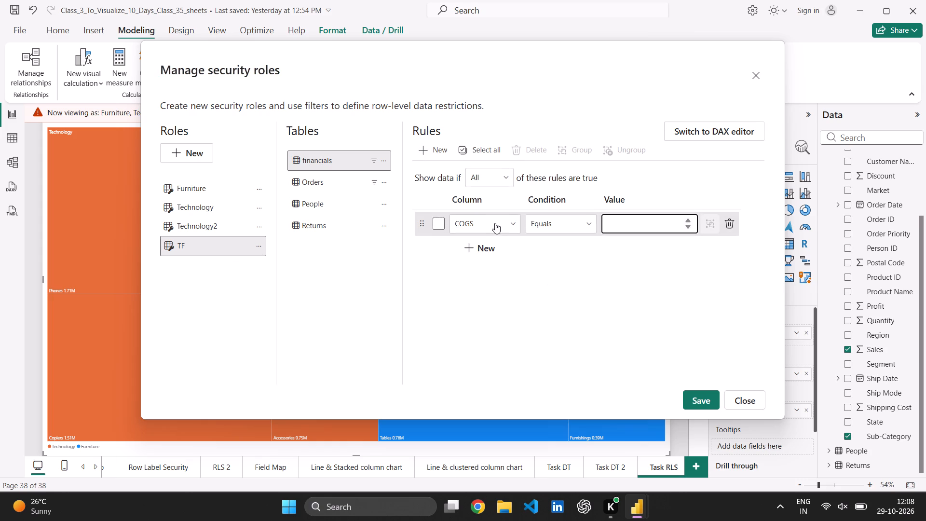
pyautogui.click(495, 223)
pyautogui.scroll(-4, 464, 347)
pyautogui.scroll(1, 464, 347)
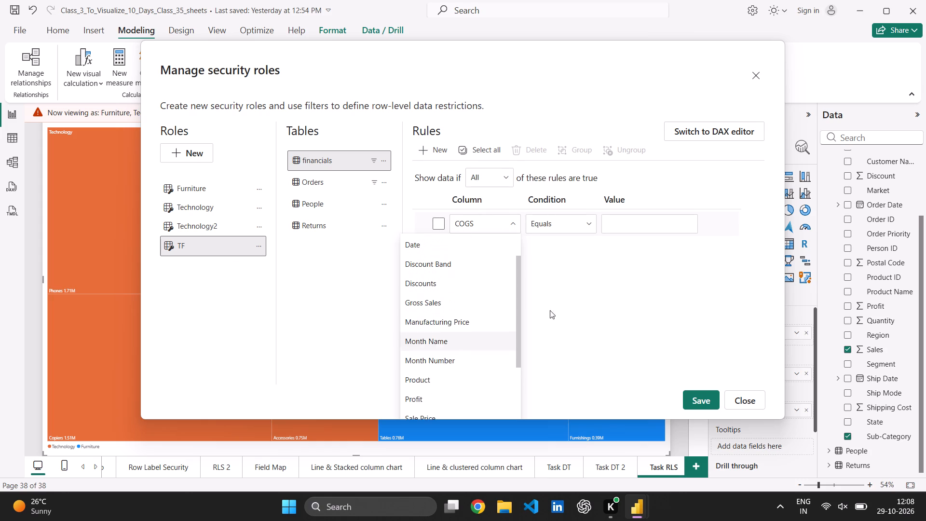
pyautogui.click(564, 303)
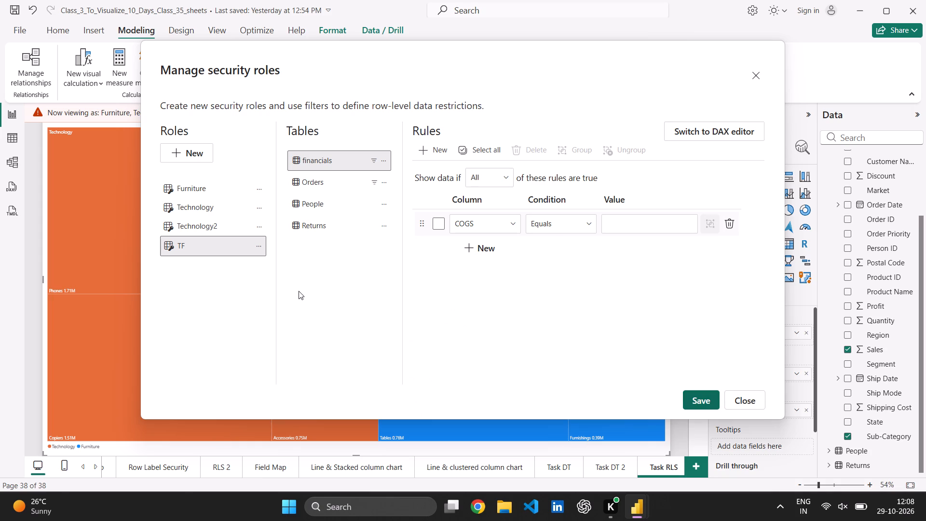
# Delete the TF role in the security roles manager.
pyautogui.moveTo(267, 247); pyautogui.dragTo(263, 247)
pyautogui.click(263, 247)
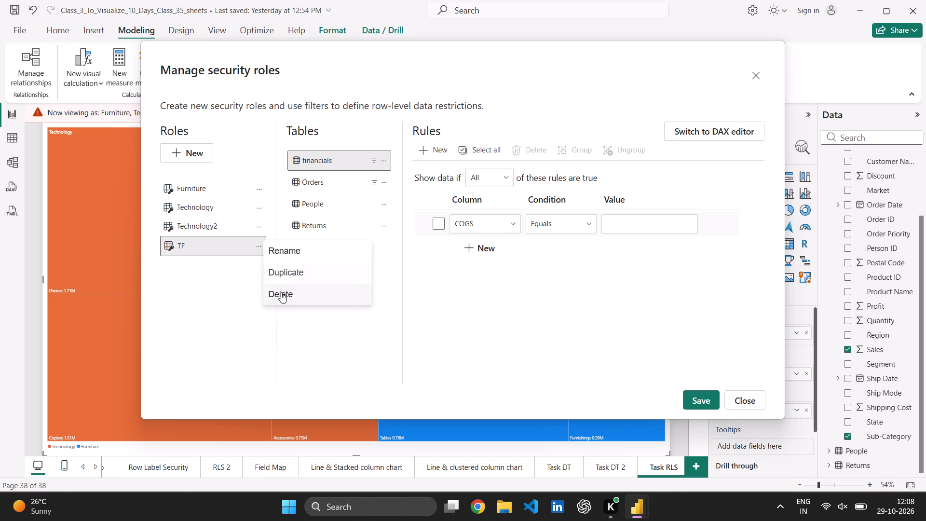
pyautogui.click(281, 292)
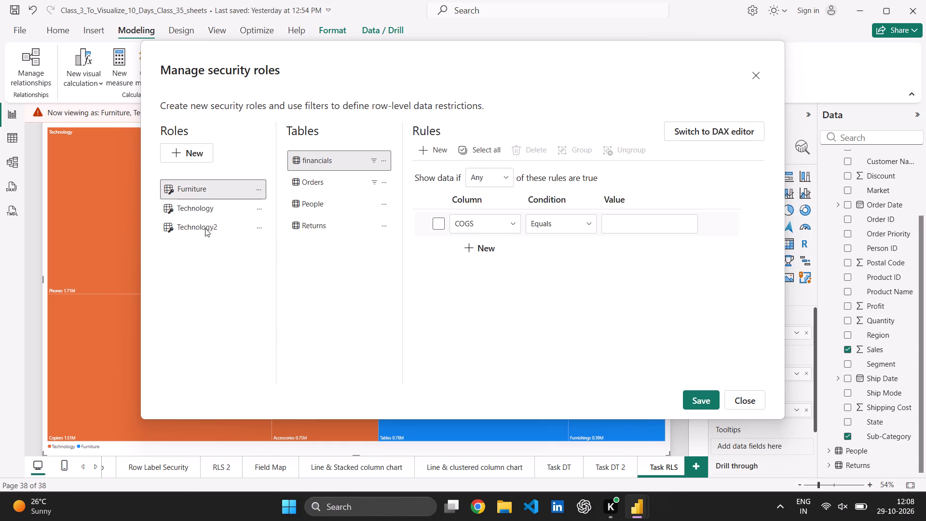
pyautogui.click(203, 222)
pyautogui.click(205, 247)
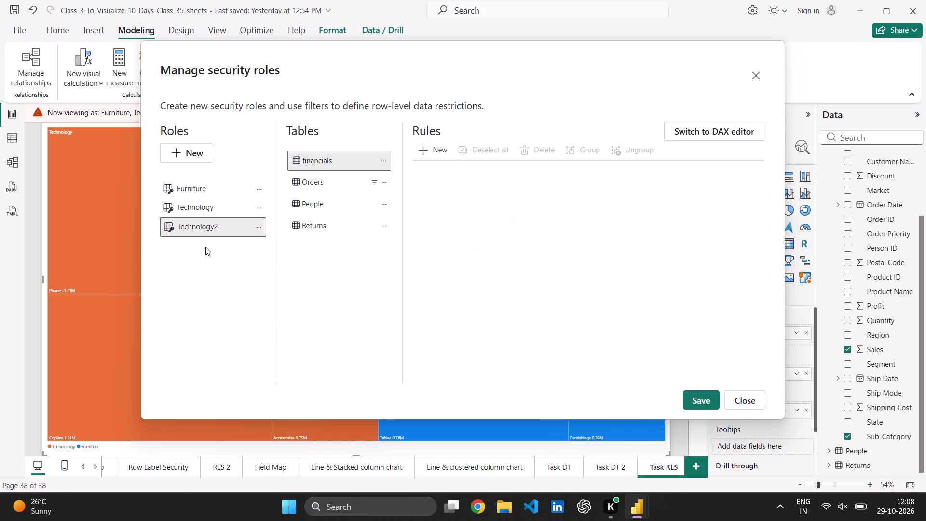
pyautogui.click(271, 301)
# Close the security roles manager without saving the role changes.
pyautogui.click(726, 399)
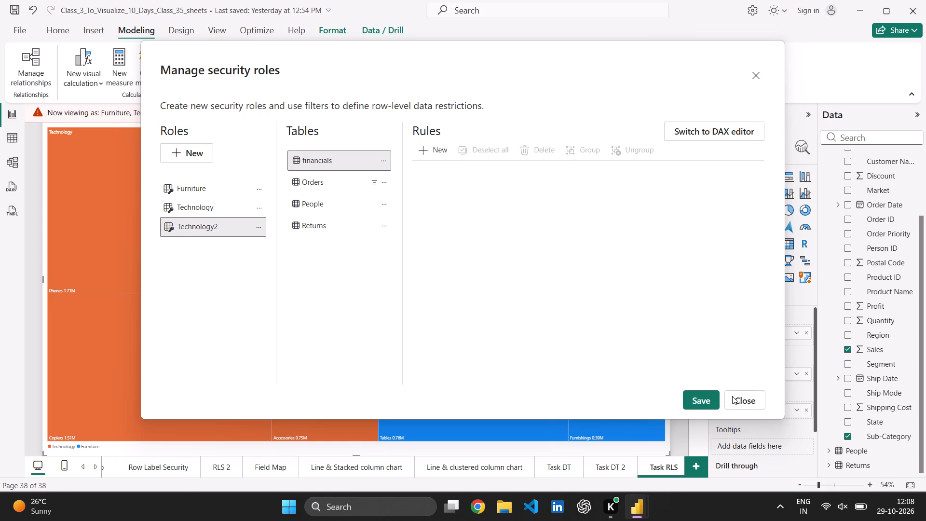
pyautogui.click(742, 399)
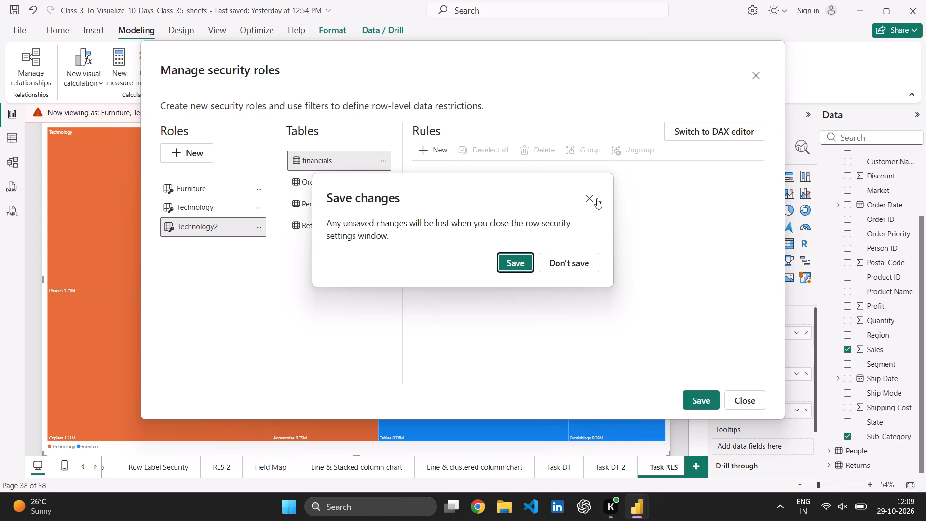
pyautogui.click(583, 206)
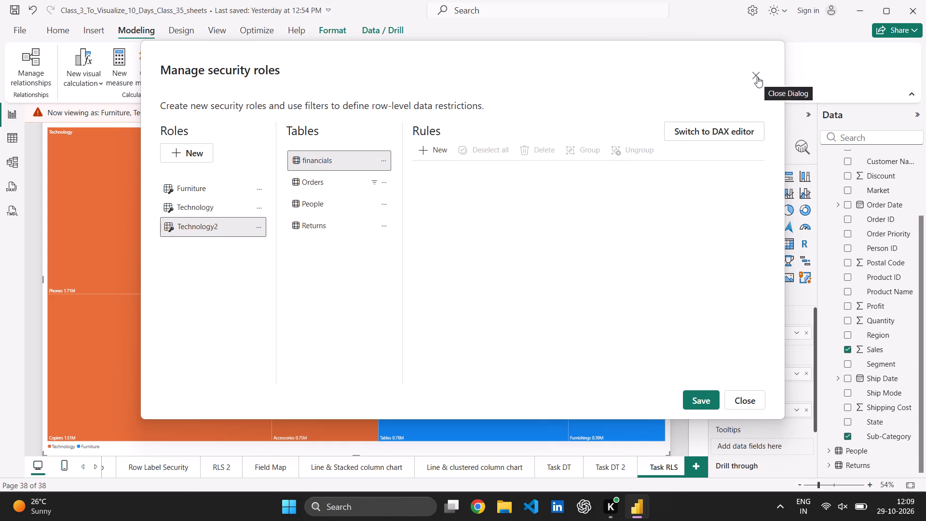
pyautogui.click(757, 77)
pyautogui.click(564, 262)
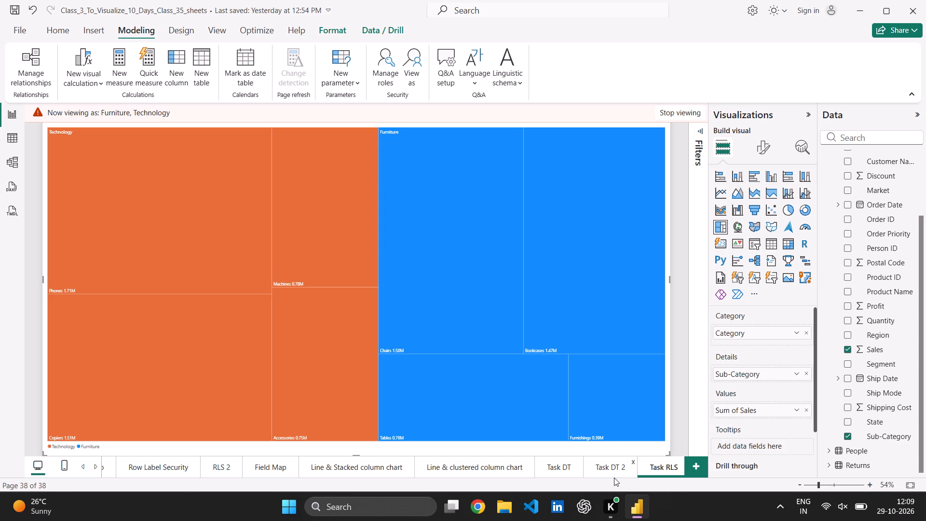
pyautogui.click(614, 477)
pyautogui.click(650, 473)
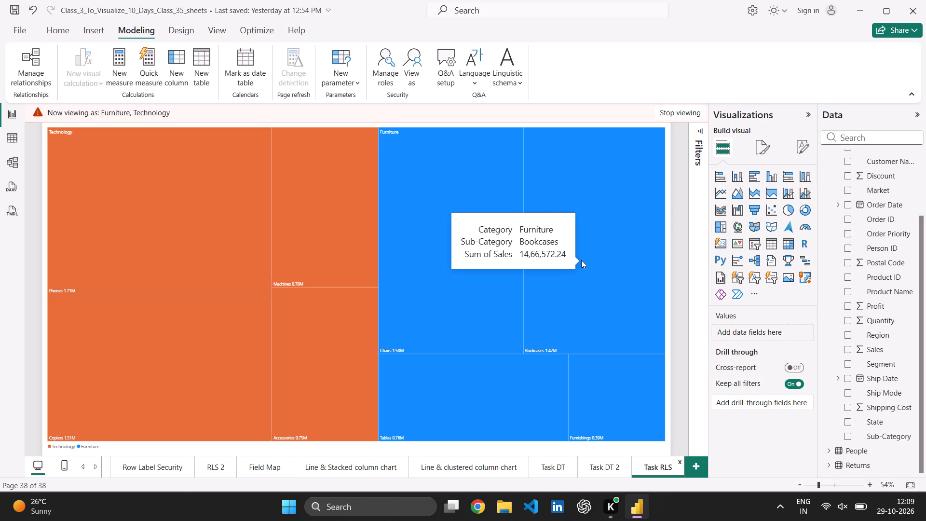
# Set the TF role's Orders table rules to show data if Any of them are true, save, and close the roles manager.
pyautogui.click(387, 69)
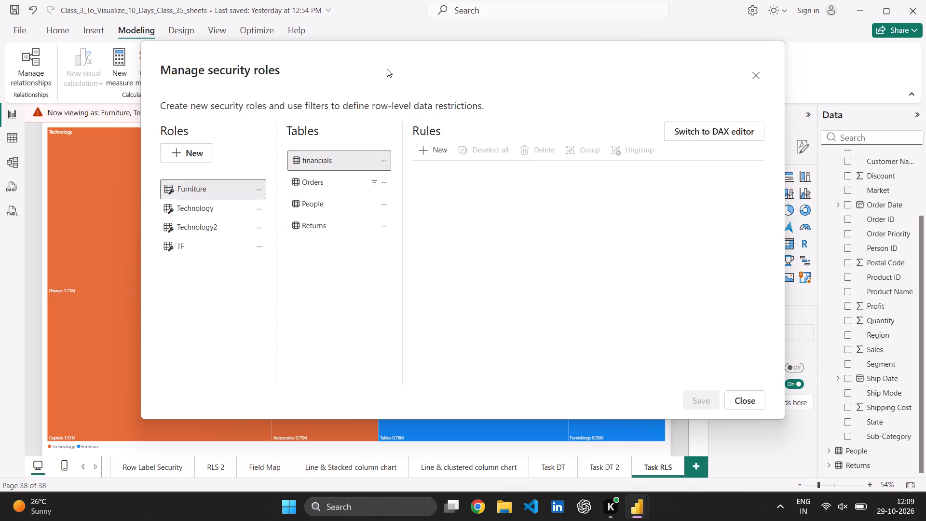
pyautogui.click(214, 246)
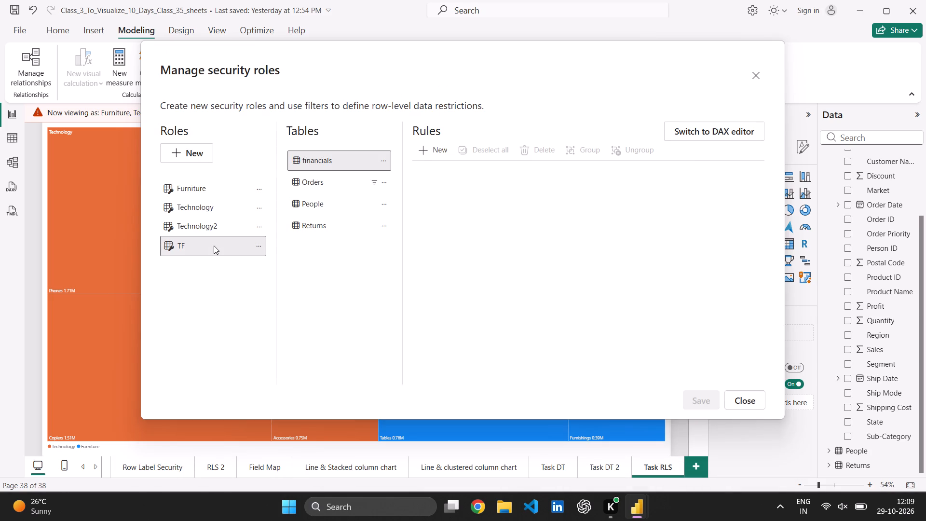
pyautogui.click(214, 246)
pyautogui.click(214, 265)
pyautogui.click(341, 183)
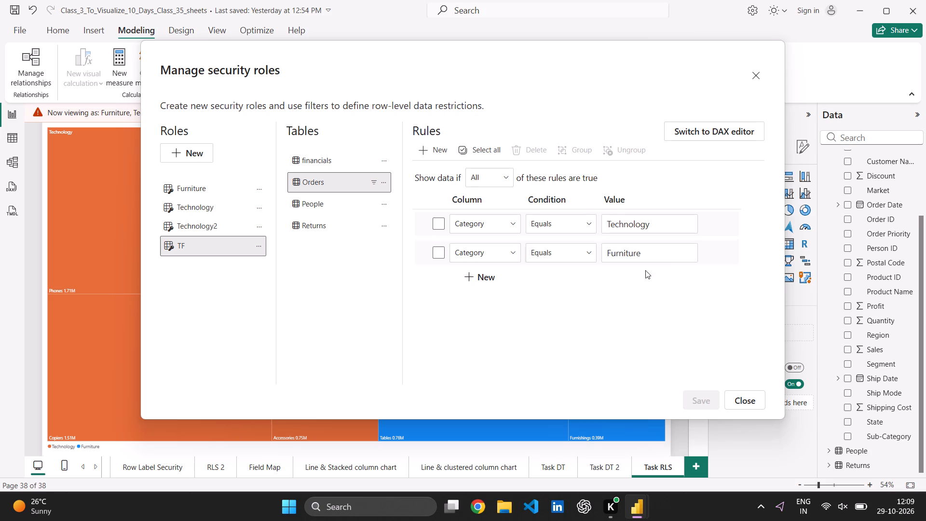
pyautogui.click(513, 178)
pyautogui.click(481, 213)
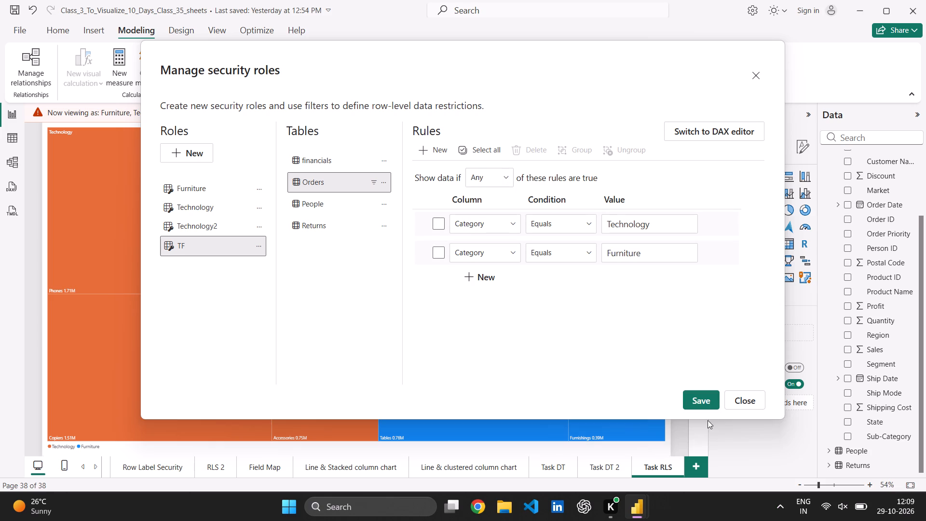
pyautogui.click(698, 393)
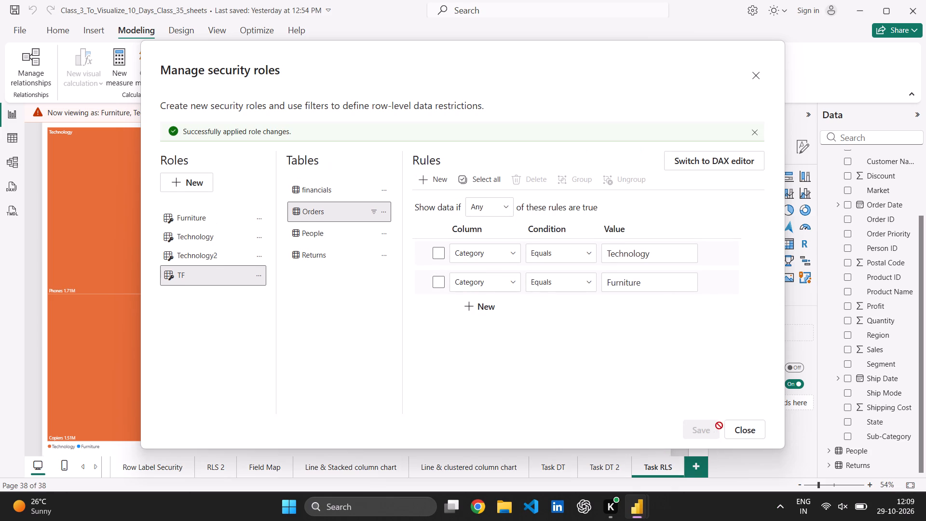
pyautogui.click(750, 426)
# View the report as the TF role only, instead of Furniture and Technology.
pyautogui.click(415, 80)
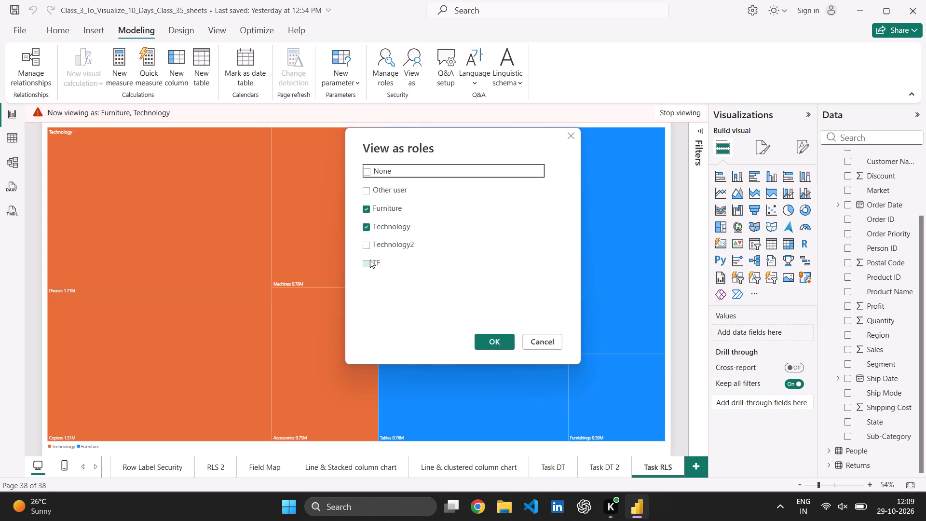
pyautogui.click(370, 260)
pyautogui.click(365, 206)
pyautogui.click(365, 223)
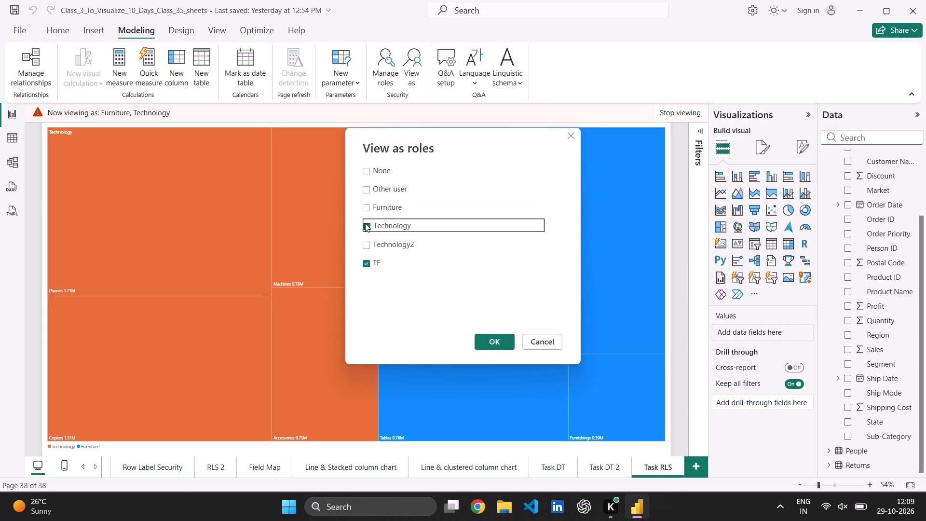
pyautogui.click(494, 343)
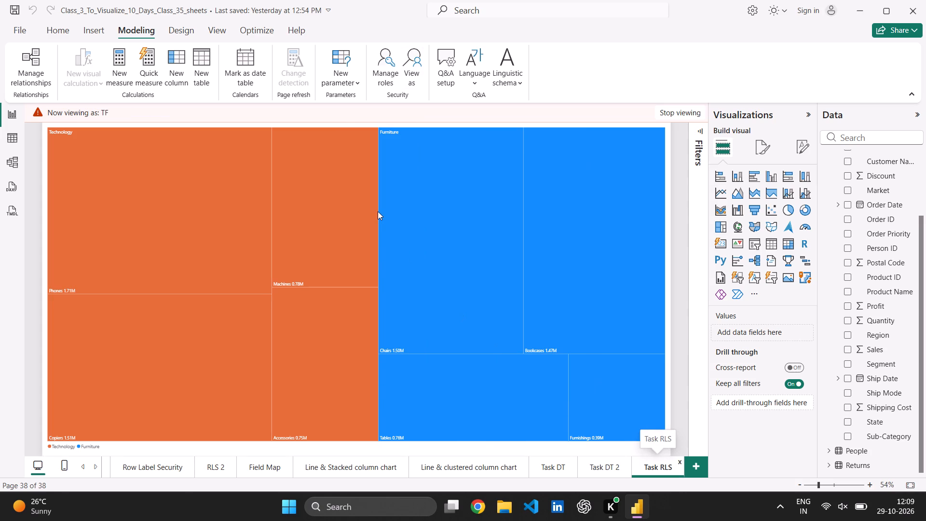
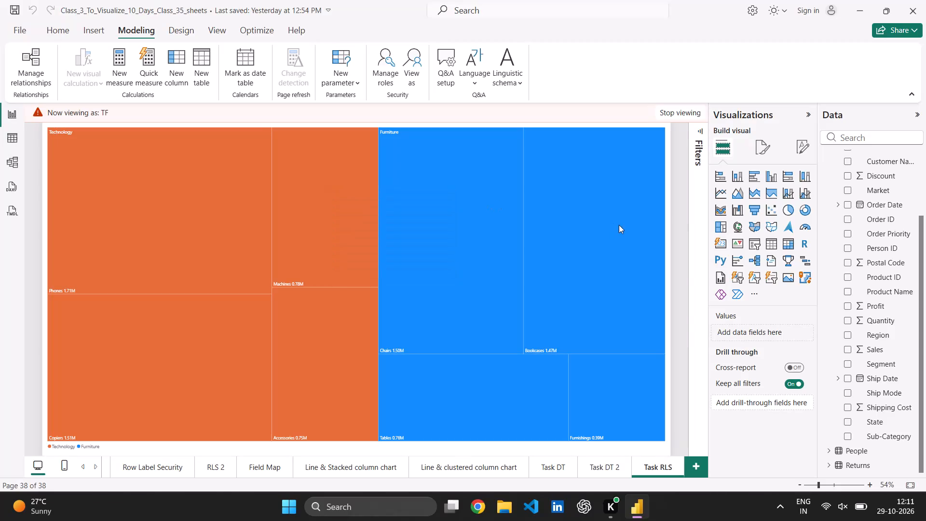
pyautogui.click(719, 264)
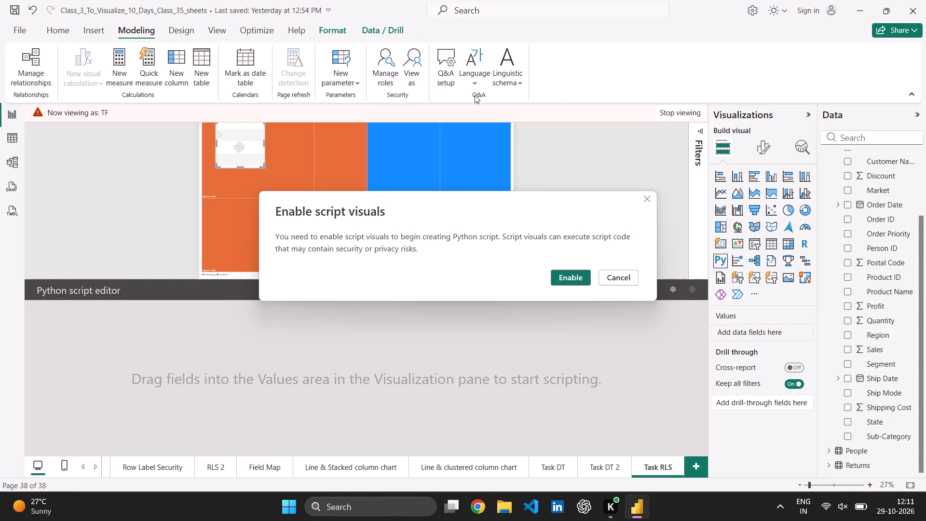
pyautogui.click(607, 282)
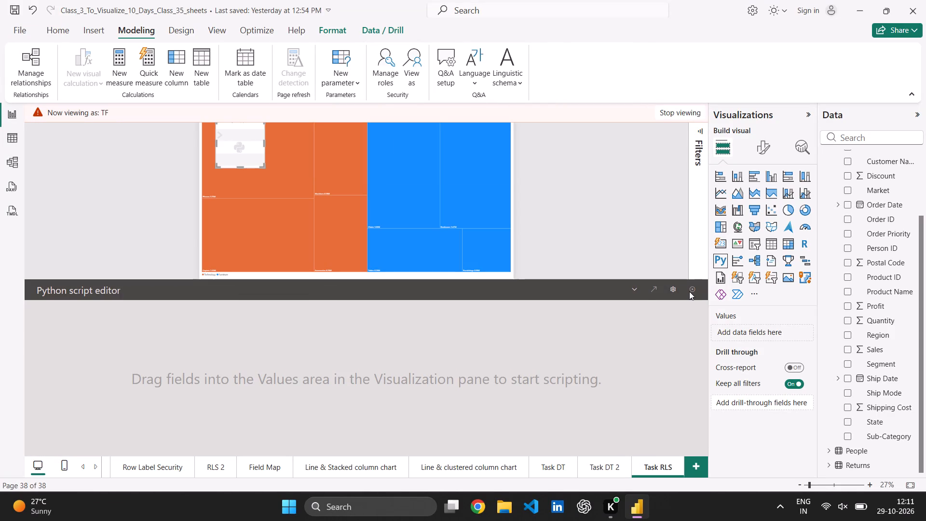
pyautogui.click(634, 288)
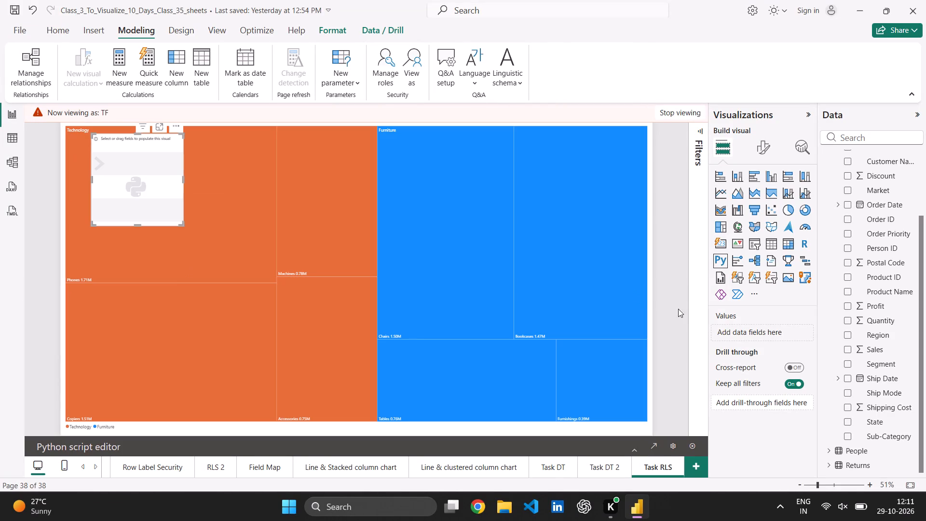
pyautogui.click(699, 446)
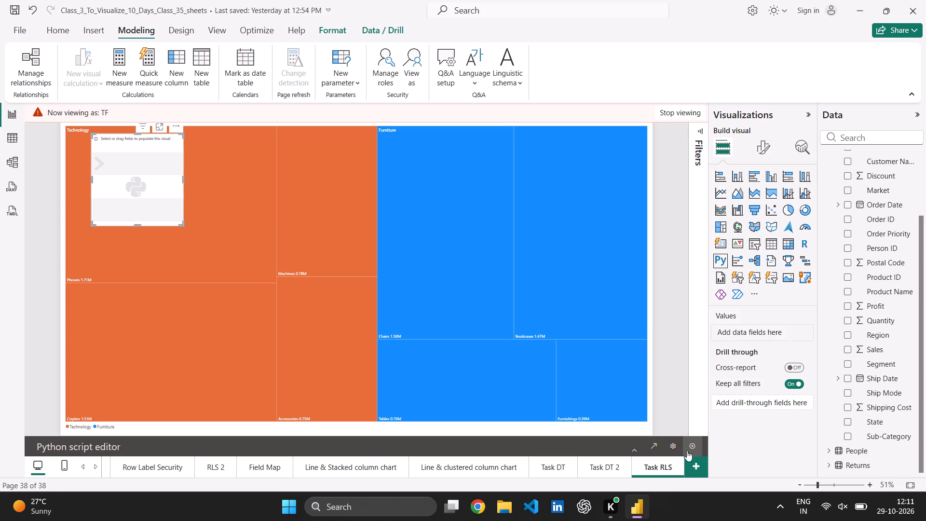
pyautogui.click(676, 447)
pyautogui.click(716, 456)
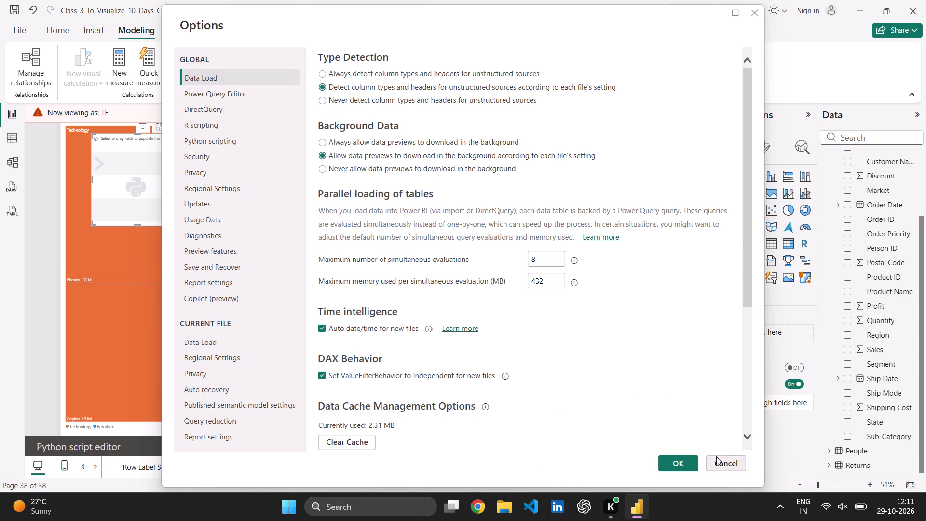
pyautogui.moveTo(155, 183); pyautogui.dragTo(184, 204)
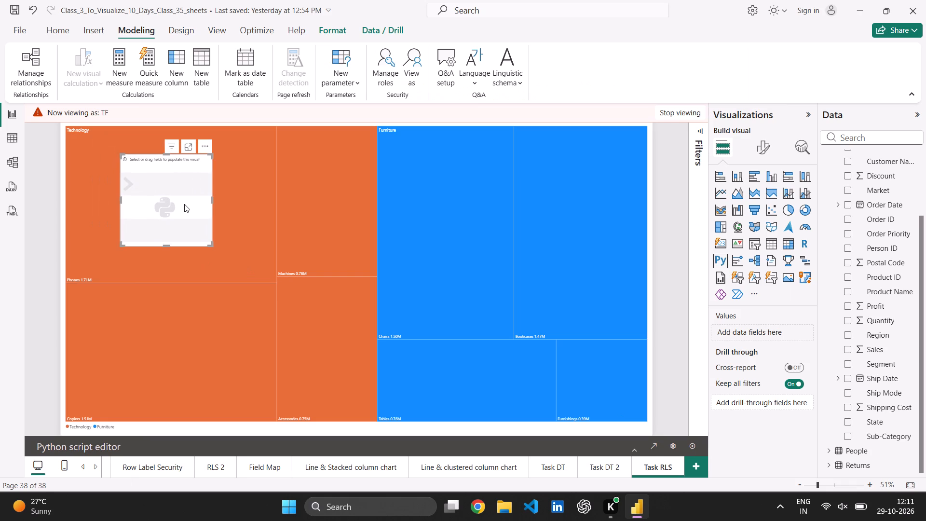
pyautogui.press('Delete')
# Create a new security role named Tech_by_desk in the security roles manager.
pyautogui.click(388, 67)
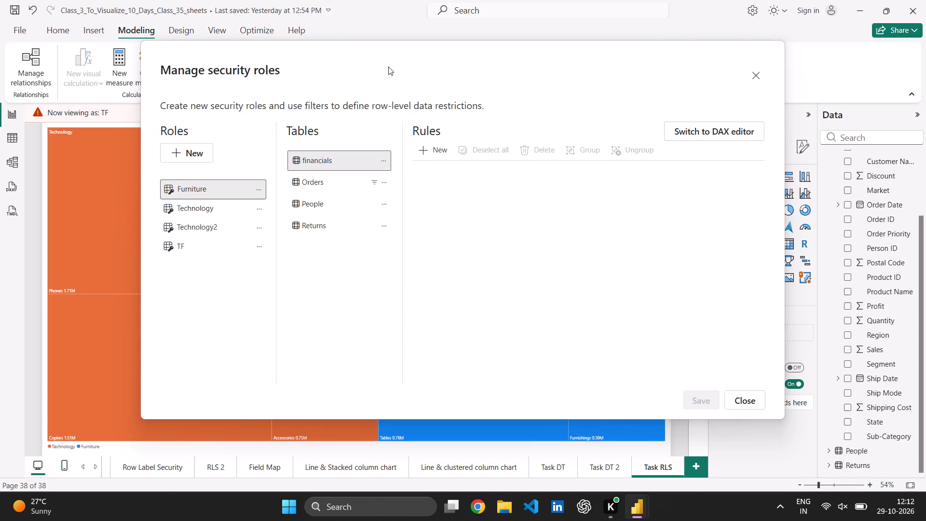
pyautogui.click(191, 158)
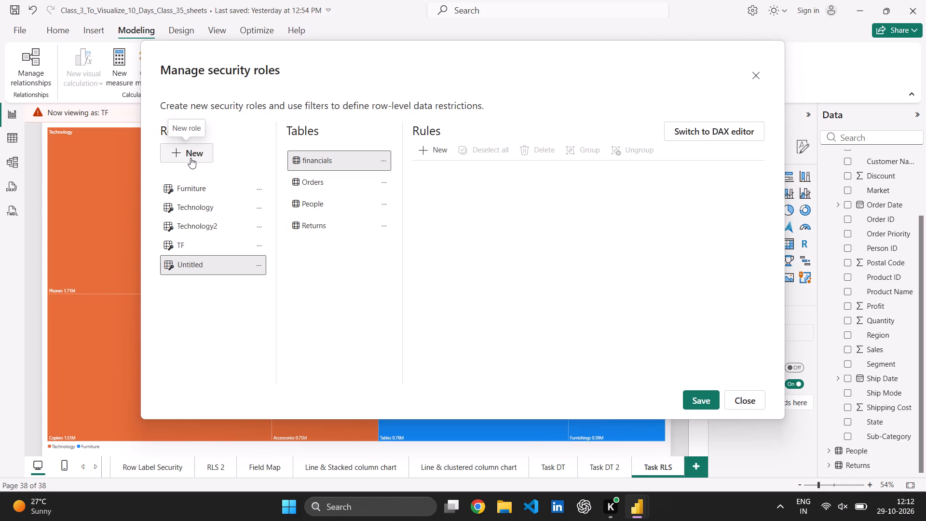
pyautogui.click(260, 267)
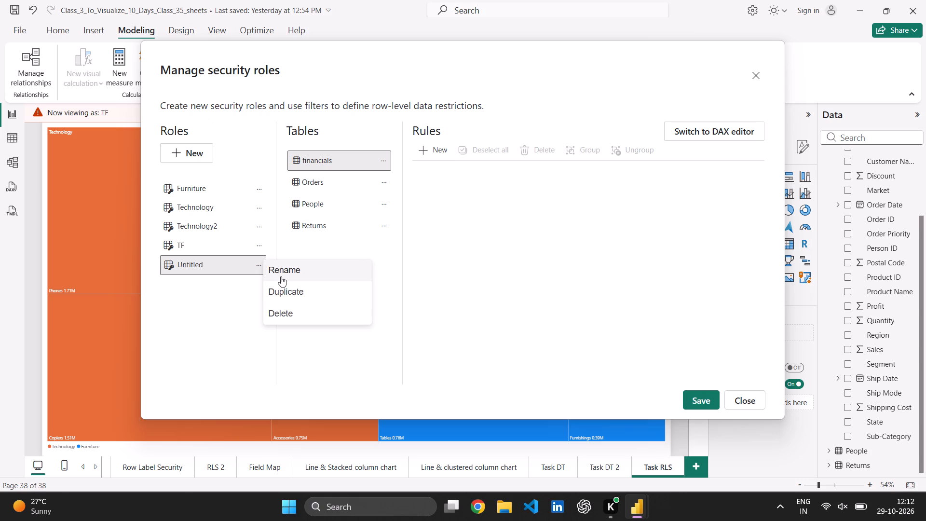
pyautogui.click(281, 276)
pyautogui.press('BackSpace')
pyautogui.press('BackSpace')
pyautogui.press('BackSpace')
pyautogui.press('BackSpace')
pyautogui.press('BackSpace')
pyautogui.press('BackSpace')
pyautogui.press('BackSpace')
pyautogui.press('BackSpace')
pyautogui.press('BackSpace')
pyautogui.press('BackSpace')
pyautogui.press('BackSpace')
pyautogui.press('BackSpace')
pyautogui.press('BackSpace')
pyautogui.press('BackSpace')
pyautogui.press('BackSpace')
pyautogui.press('BackSpace')
pyautogui.press('BackSpace')
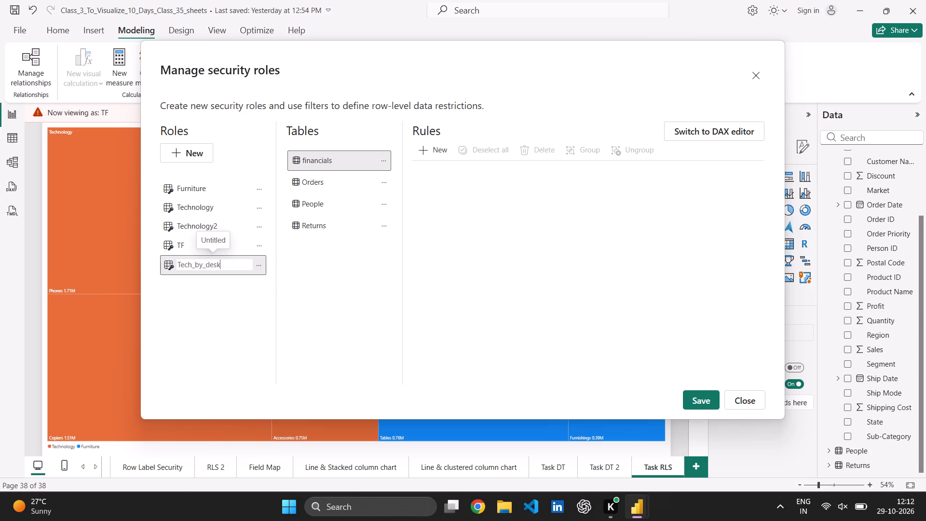
pyautogui.press('Return')
# Add a rule on the Orders table for the Tech_by_desk role and switch it to the DAX editor with enlarged text.
pyautogui.click(330, 188)
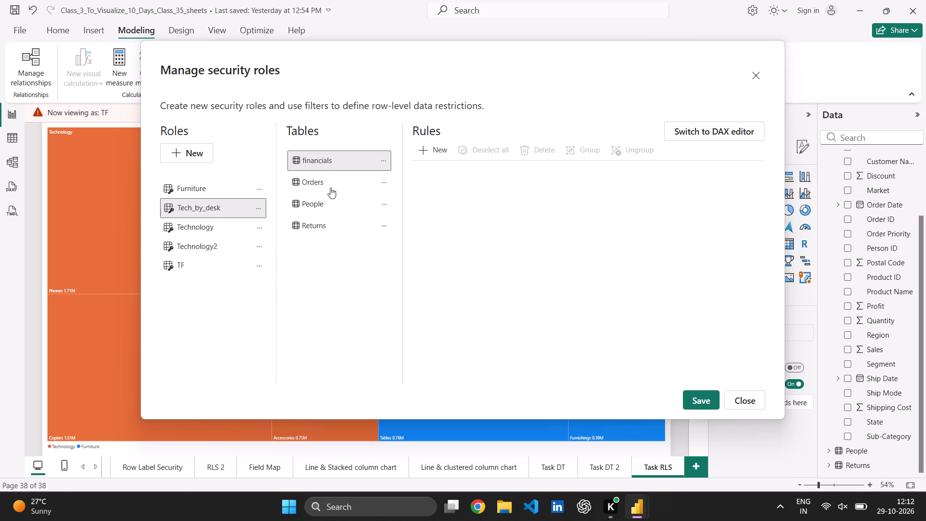
pyautogui.click(432, 153)
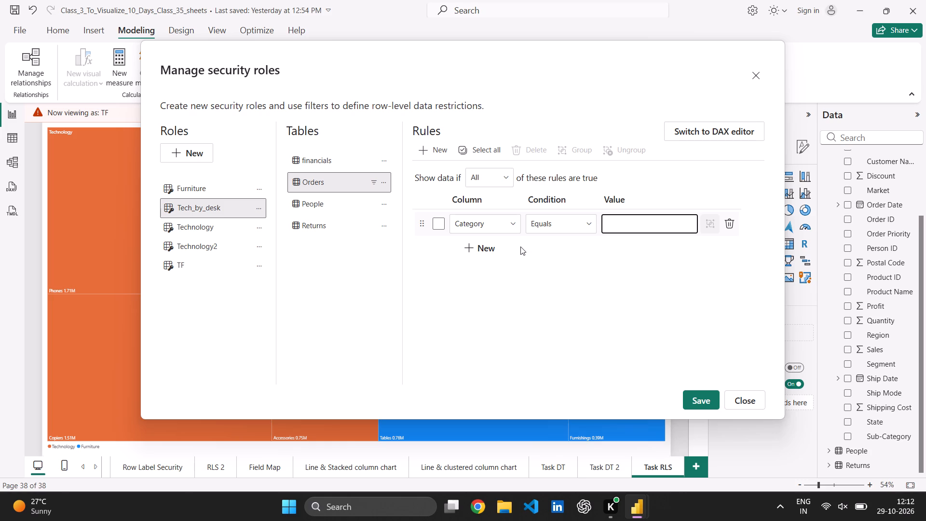
pyautogui.click(692, 134)
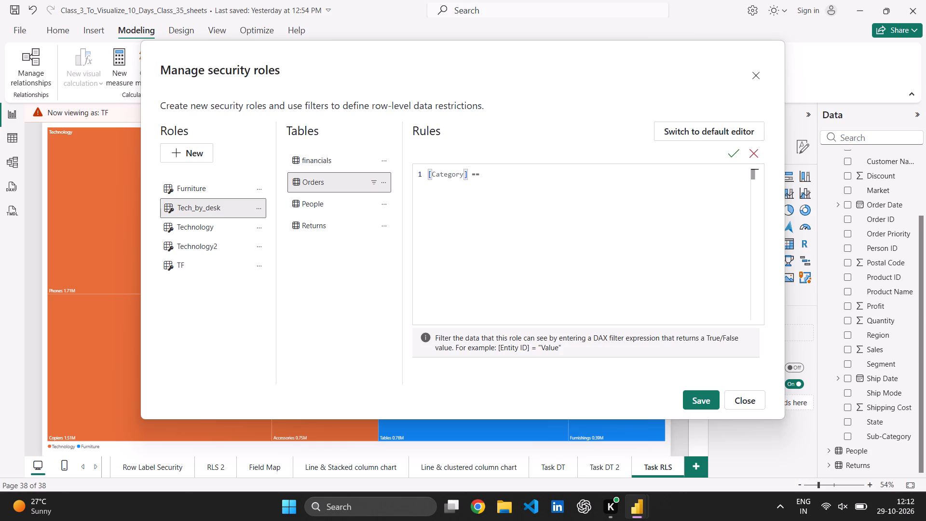
pyautogui.scroll(1, 479, 198)
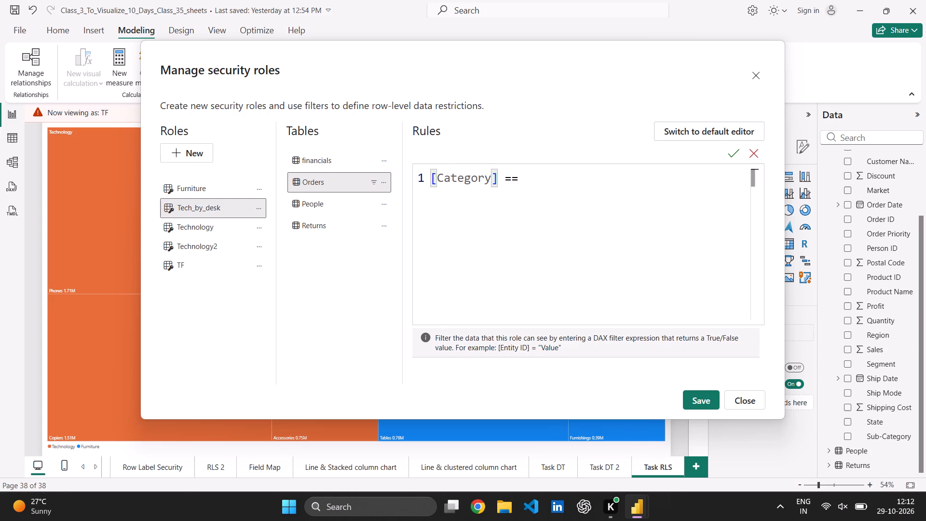
pyautogui.scroll(1, 479, 198)
# Replace the Tech_by_desk role's Orders filter expression with Orders[Category]="Technology".
pyautogui.hotkey('ctrl', 'a')
pyautogui.press('BackSpace')
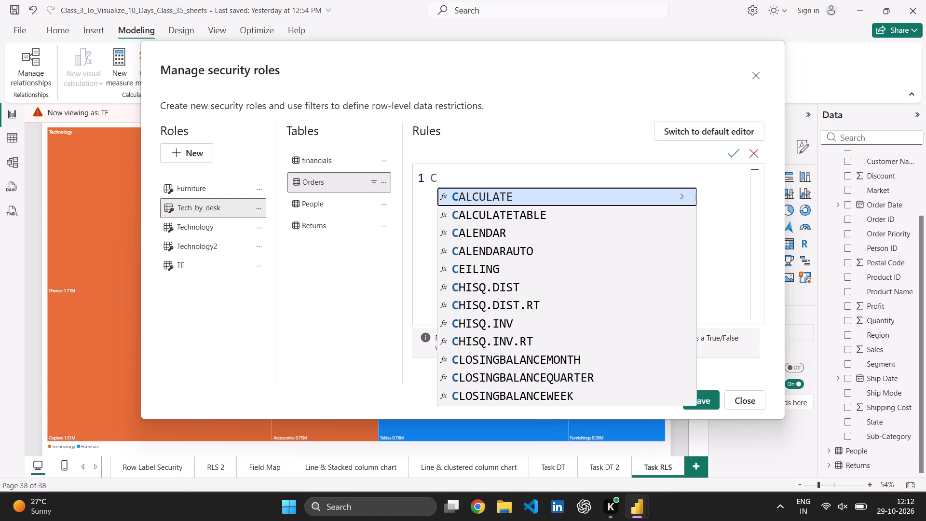
pyautogui.press('a')
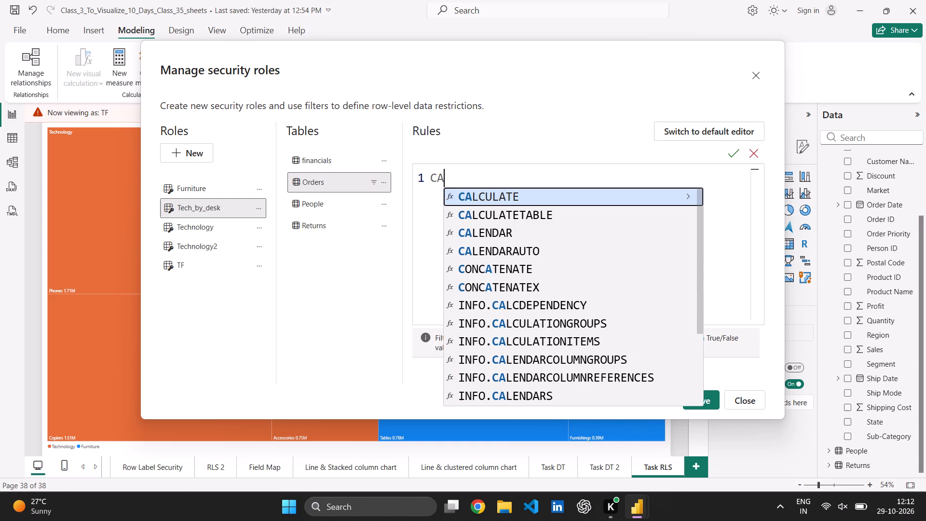
pyautogui.press('BackSpace')
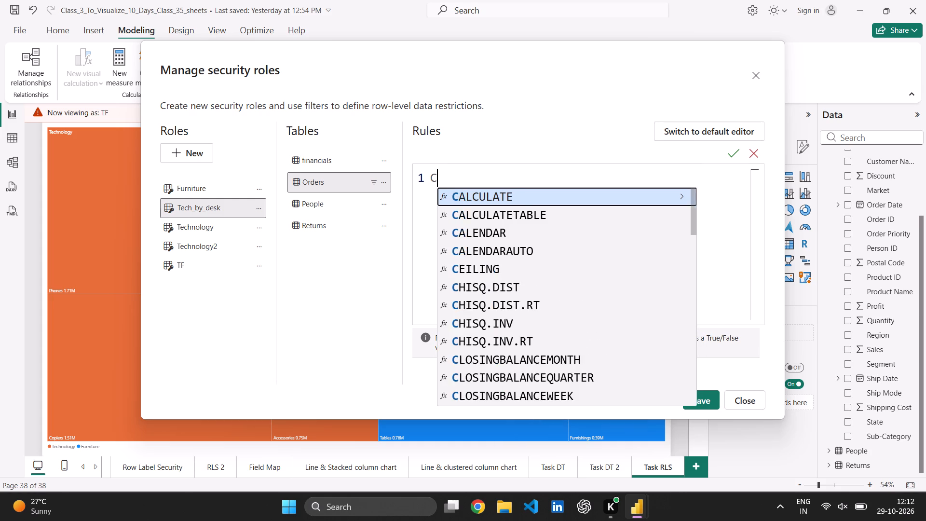
pyautogui.press('BackSpace')
pyautogui.press('BackSpace')
pyautogui.press('c')
pyautogui.press('BackSpace')
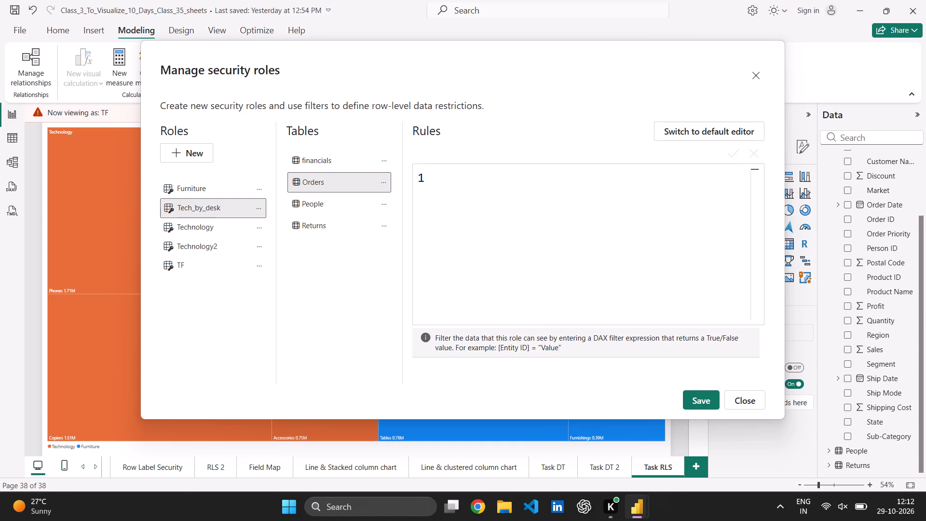
pyautogui.write('ORR')
pyautogui.press('BackSpace')
pyautogui.press('Down')
pyautogui.press('Down')
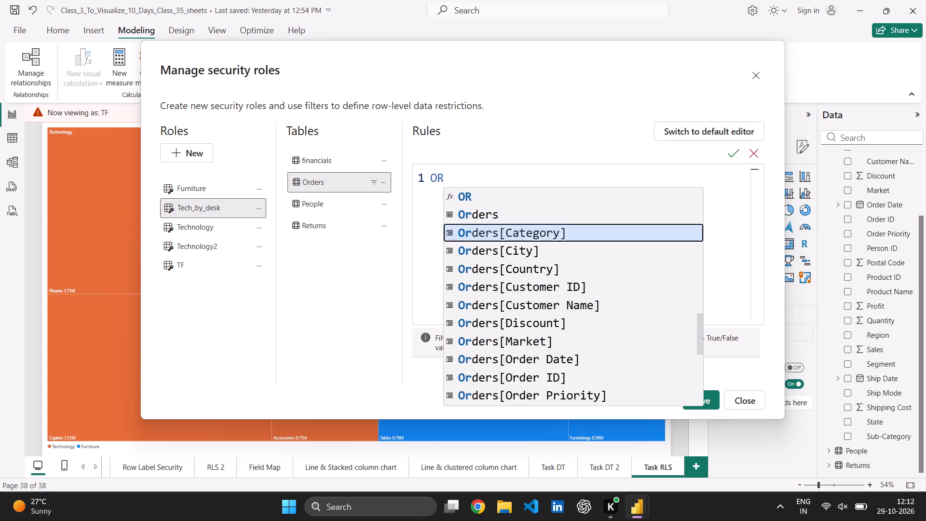
pyautogui.press('Return')
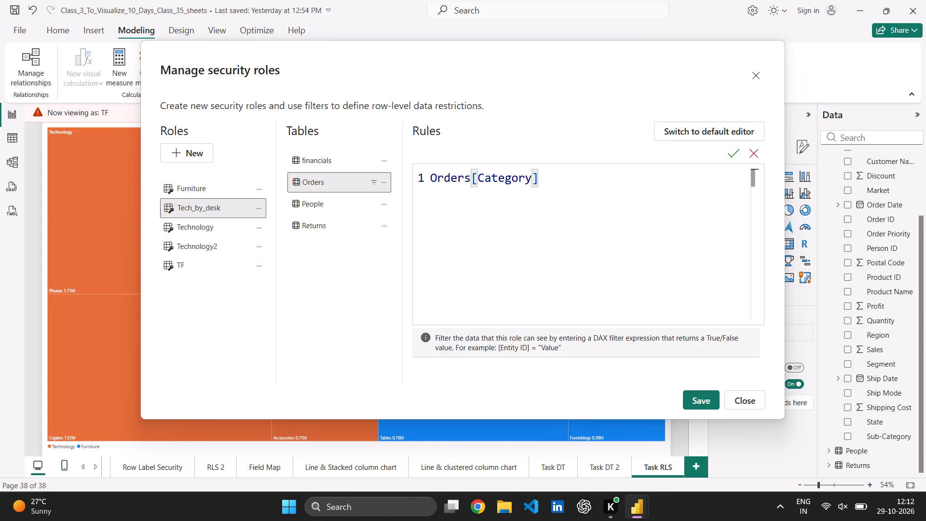
pyautogui.press('=')
pyautogui.hotkey('shift', '"')
pyautogui.write('ch')
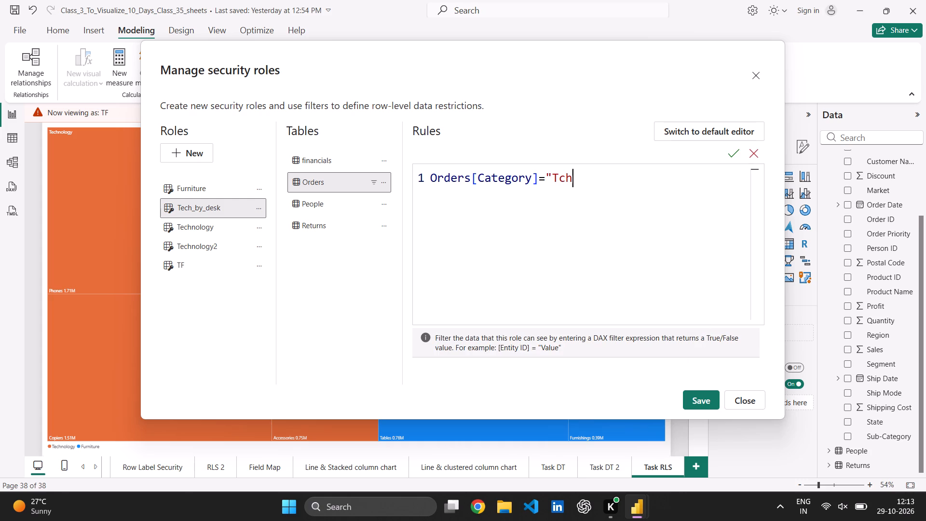
pyautogui.press('BackSpace')
pyautogui.press('BackSpace')
pyautogui.write('echnology')
pyautogui.hotkey('shift', '"')
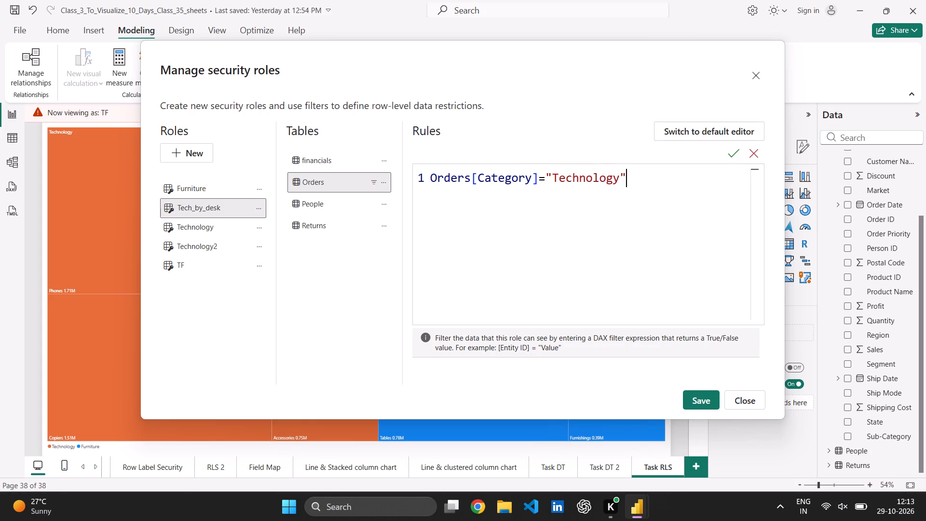
pyautogui.click(667, 182)
pyautogui.scroll(1, 667, 182)
pyautogui.scroll(-2, 667, 182)
pyautogui.scroll(1, 667, 182)
# Save the role changes and close the security roles manager.
pyautogui.click(699, 398)
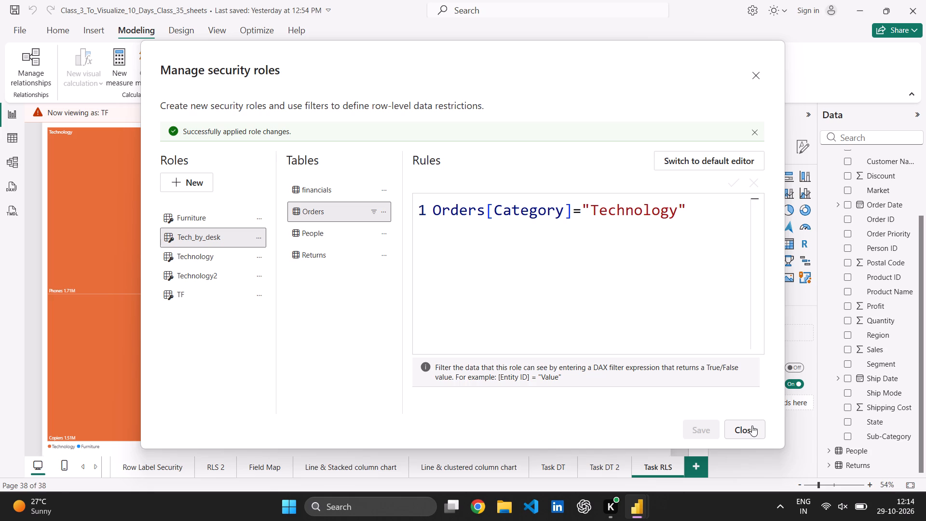
pyautogui.click(756, 431)
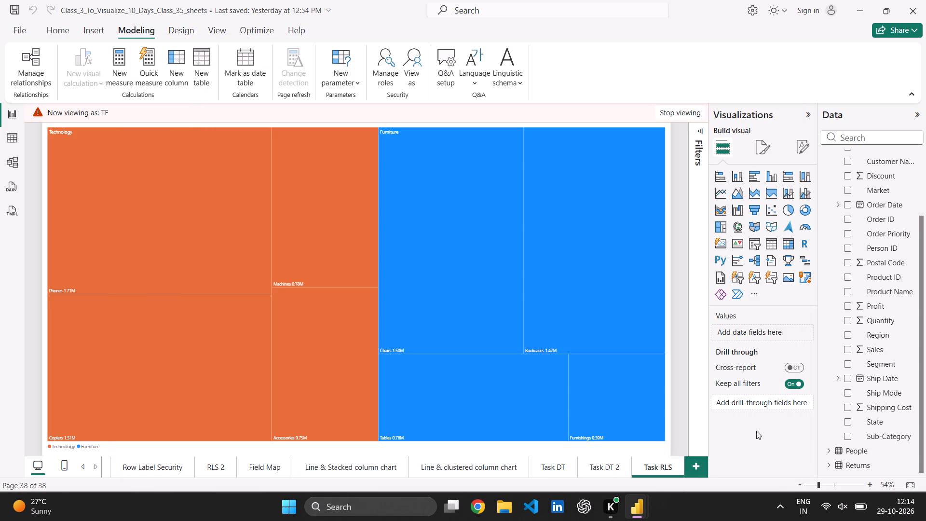
# View the report as the Tech_by_desk role only, instead of TF.
pyautogui.click(418, 60)
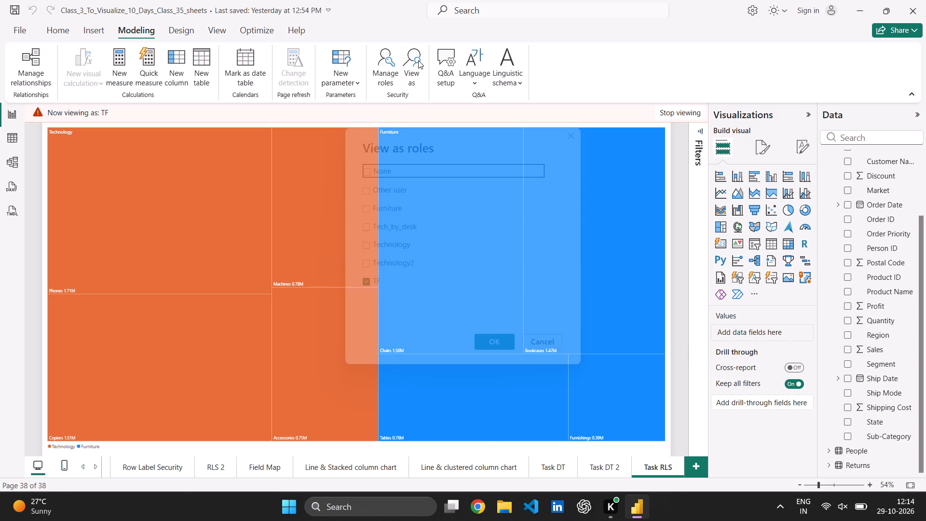
pyautogui.click(376, 225)
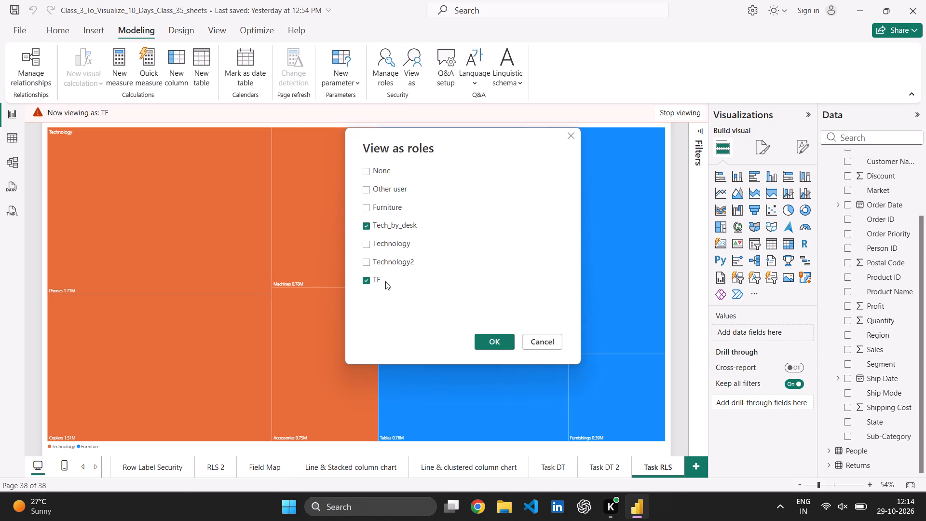
pyautogui.click(380, 282)
pyautogui.click(493, 345)
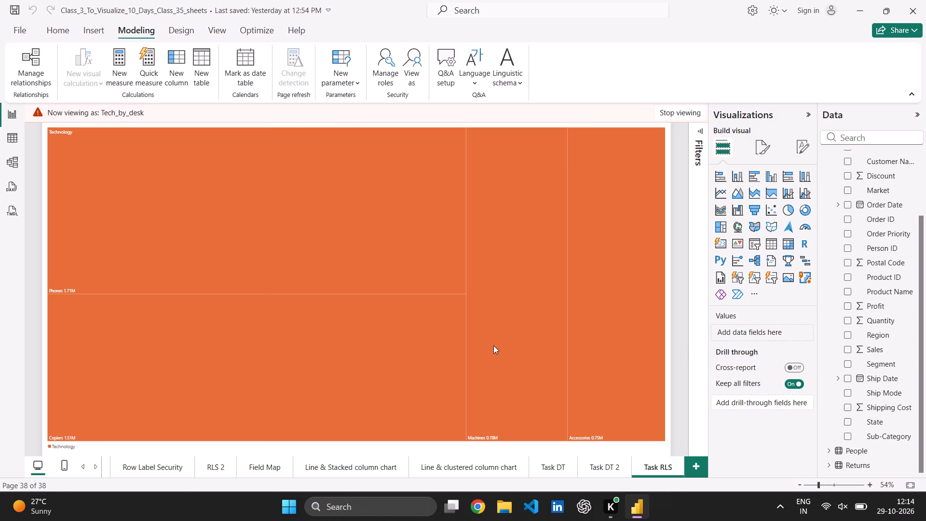
pyautogui.click(689, 292)
# Review the Tech_by_desk role's Orders table rule in the security roles manager's default editor.
pyautogui.click(395, 62)
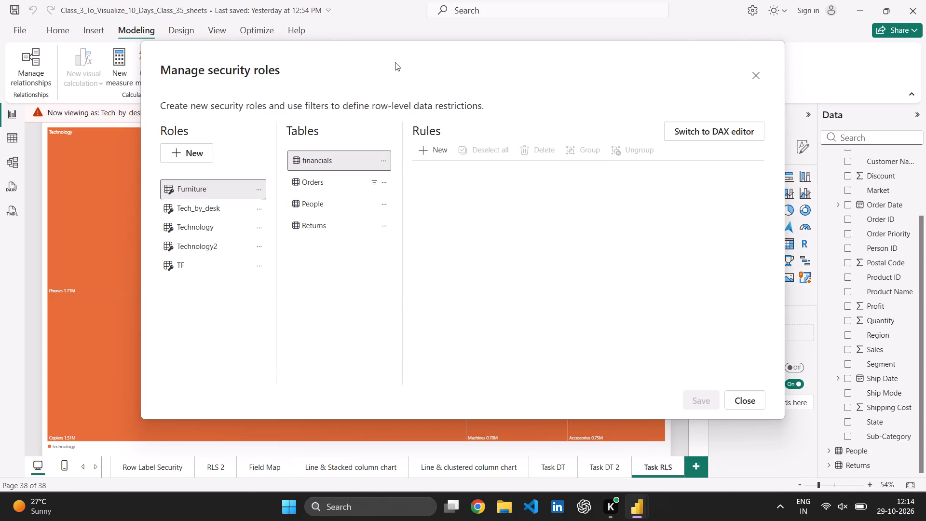
pyautogui.click(202, 215)
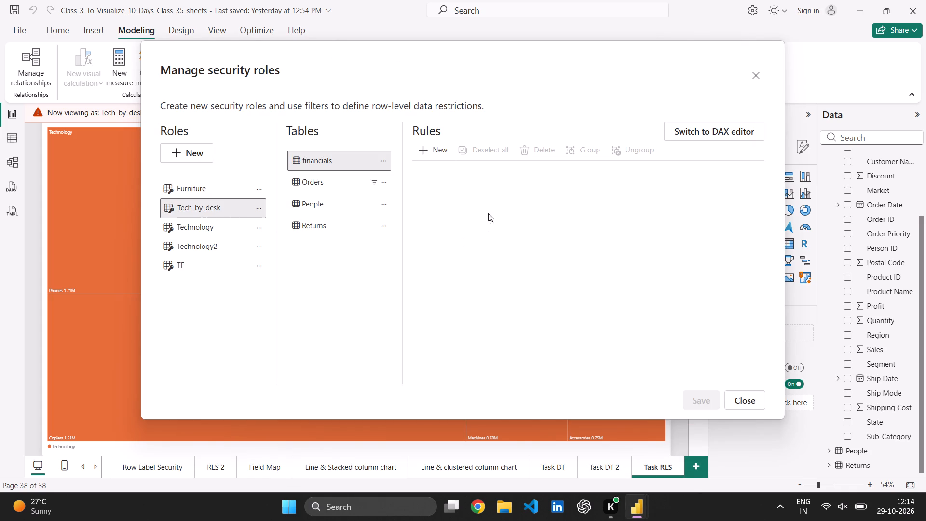
pyautogui.click(350, 185)
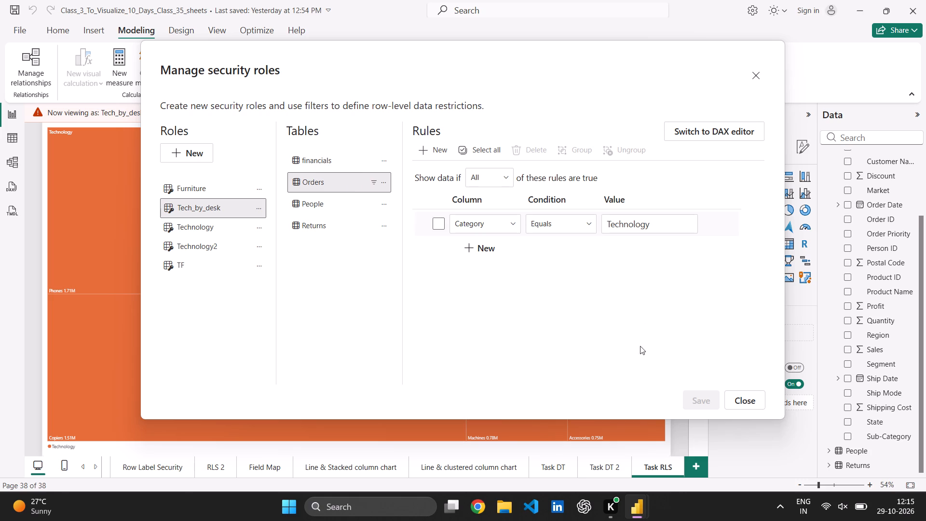
# Create a new security role named Tech_and_Fur_by_desk.
pyautogui.click(742, 397)
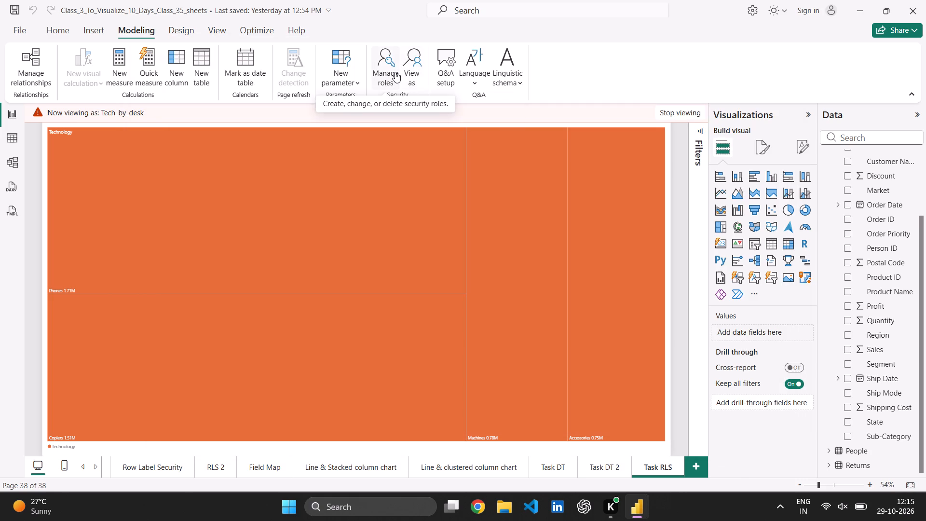
pyautogui.click(395, 72)
pyautogui.click(191, 153)
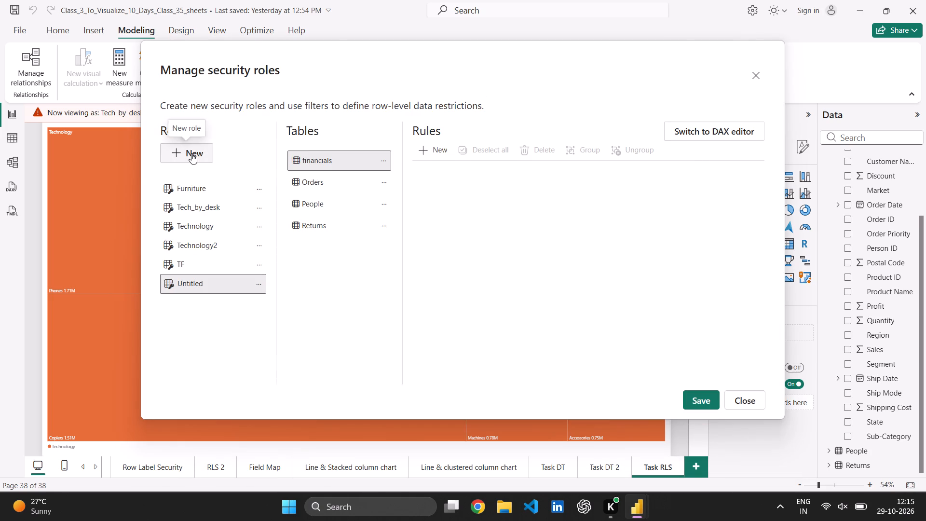
pyautogui.click(264, 285)
pyautogui.click(261, 285)
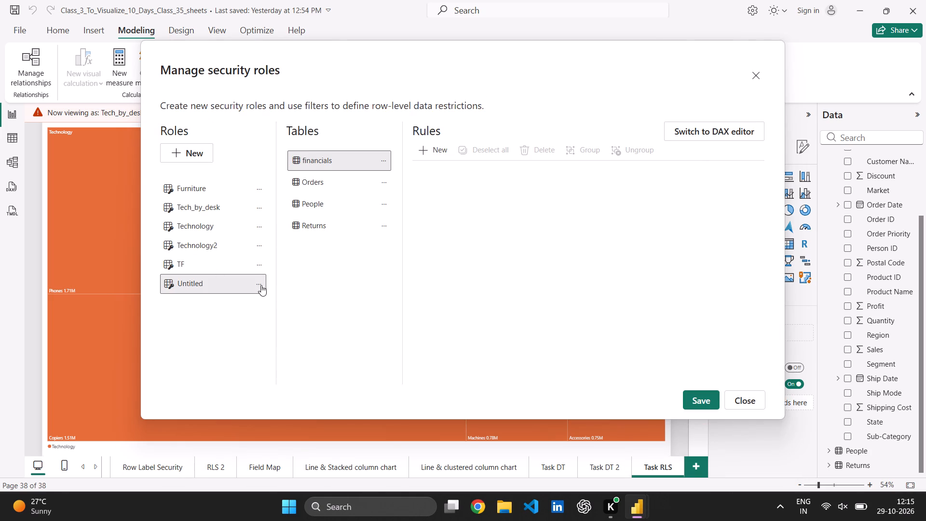
pyautogui.click(272, 295)
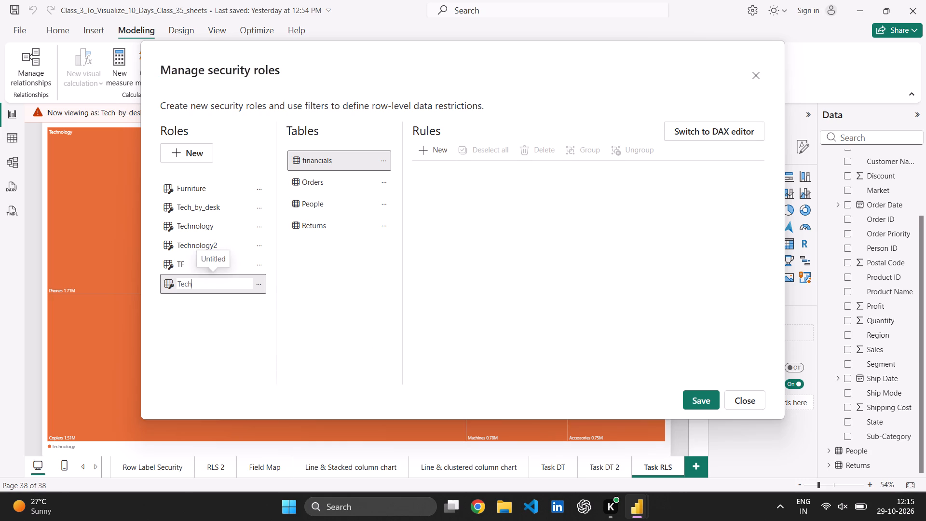
pyautogui.hotkey('shift', '_')
pyautogui.write('and_')
pyautogui.write('_desk')
pyautogui.press('Return')
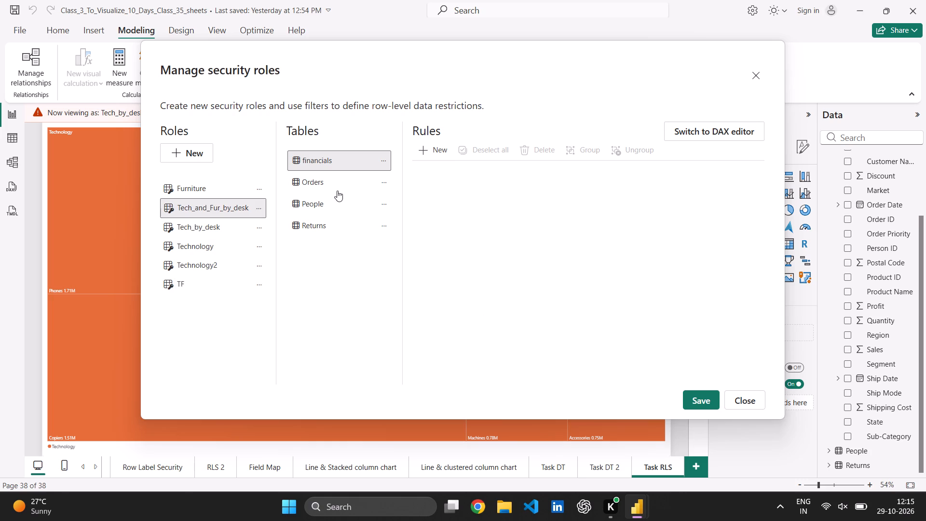
# Start a DAX filter on the Orders table for Tech_and_Fur_by_desk with Orders[Category]="Technology", ending in a comma.
pyautogui.click(319, 186)
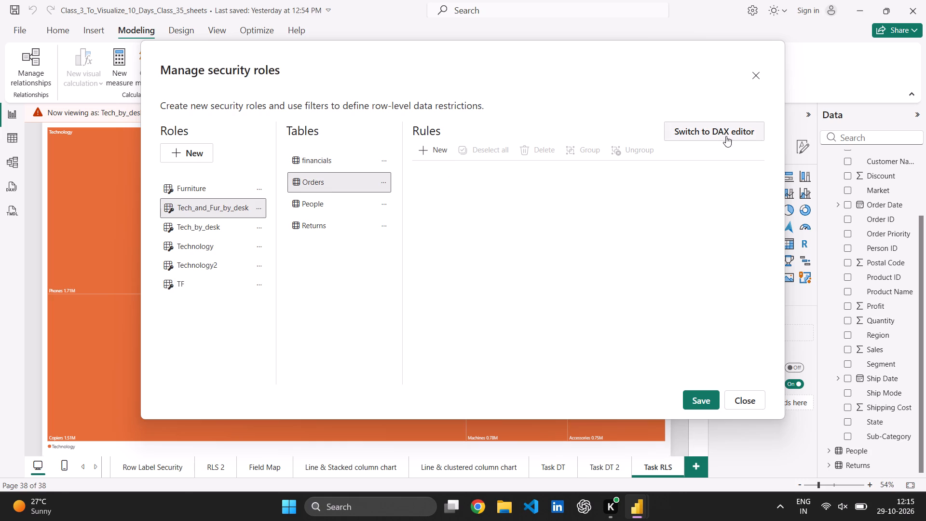
pyautogui.click(726, 136)
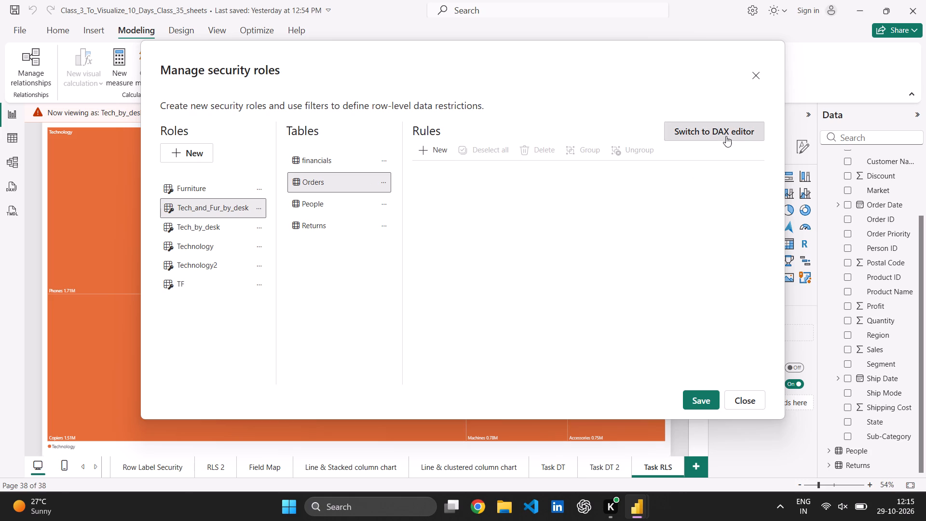
pyautogui.click(562, 194)
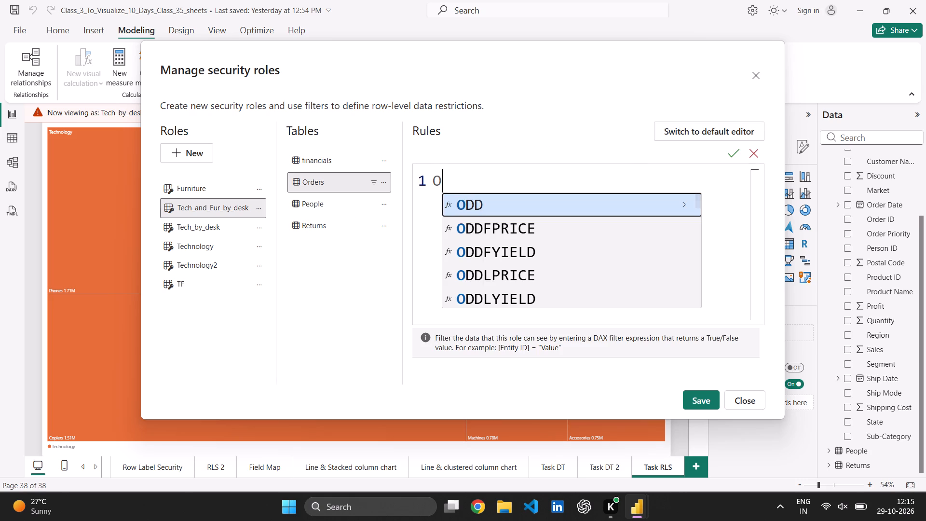
pyautogui.write('rd')
pyautogui.press('Down')
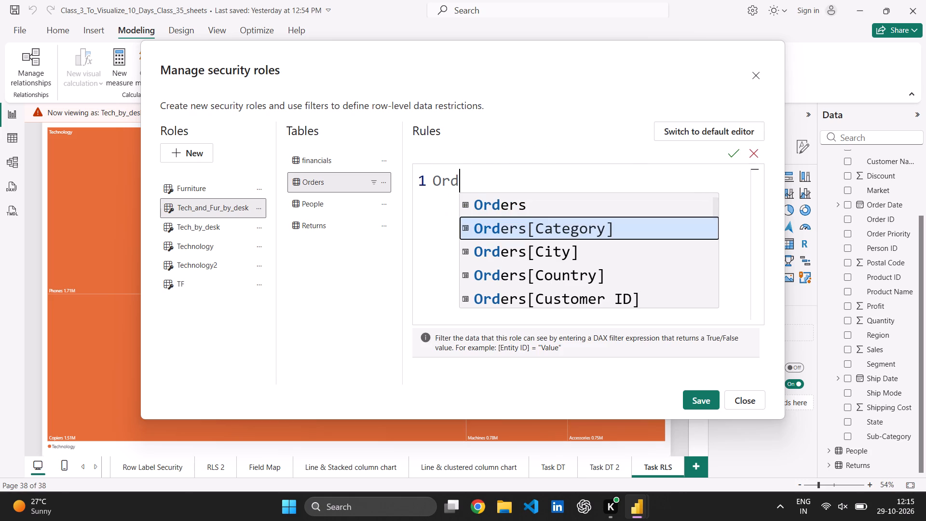
pyautogui.press('Return')
pyautogui.press('=')
pyautogui.hotkey('shift', '"')
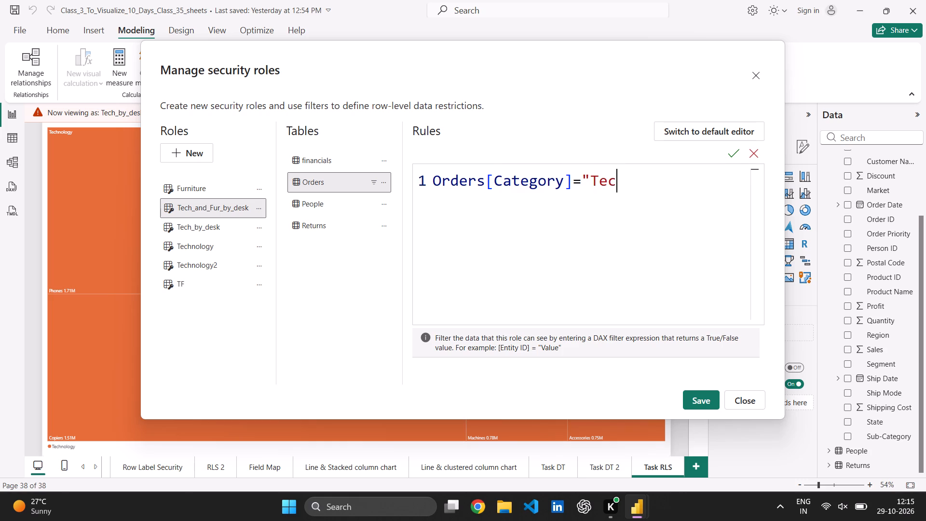
pyautogui.write('hnology')
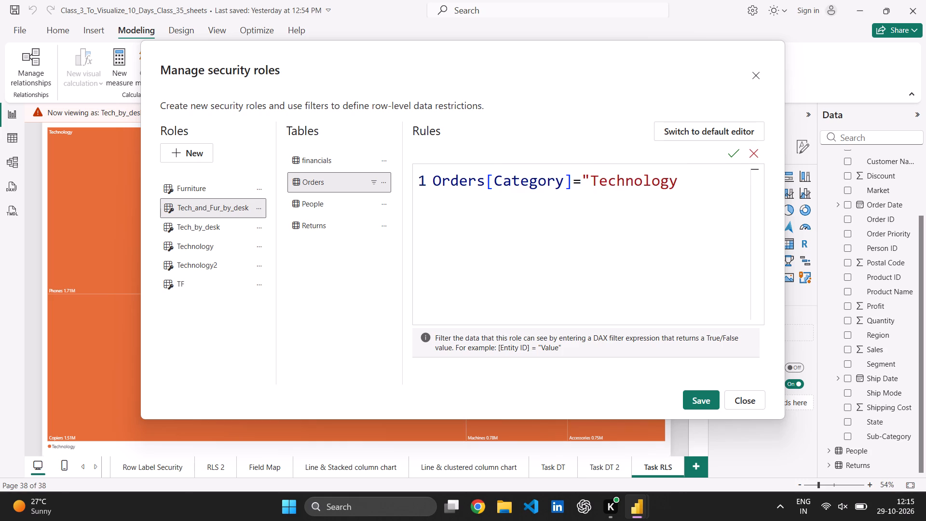
pyautogui.write('",')
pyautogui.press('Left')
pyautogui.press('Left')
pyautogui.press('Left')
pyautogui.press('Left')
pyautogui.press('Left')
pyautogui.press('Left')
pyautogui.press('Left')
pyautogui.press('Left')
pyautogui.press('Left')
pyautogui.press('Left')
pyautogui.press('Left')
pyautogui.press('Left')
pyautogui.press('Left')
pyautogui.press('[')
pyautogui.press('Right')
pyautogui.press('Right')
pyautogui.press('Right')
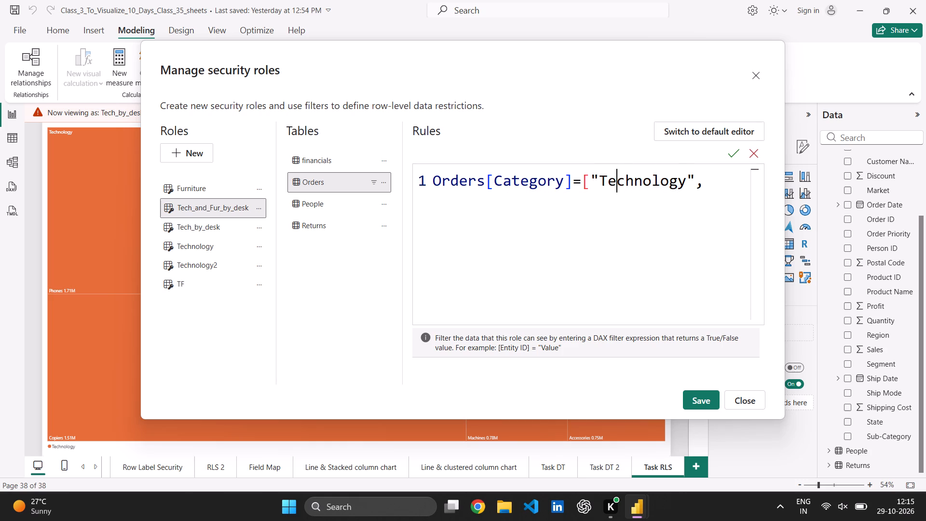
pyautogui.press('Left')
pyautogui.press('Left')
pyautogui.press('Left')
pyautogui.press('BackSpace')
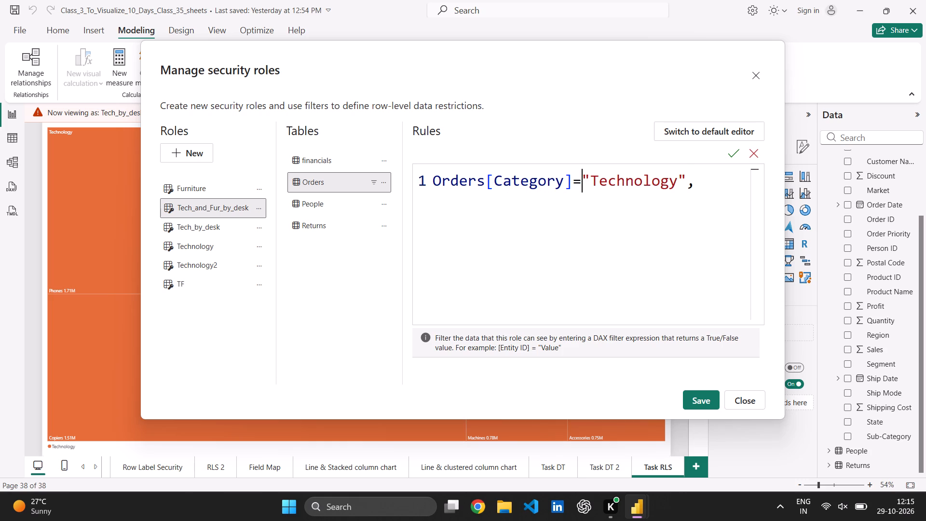
# Add "Furniture" in double quotes as the second category value after the comma in the filter expression.
pyautogui.click(711, 181)
pyautogui.press('BackSpace')
pyautogui.write('iture')
pyautogui.hotkey('shift', '"')
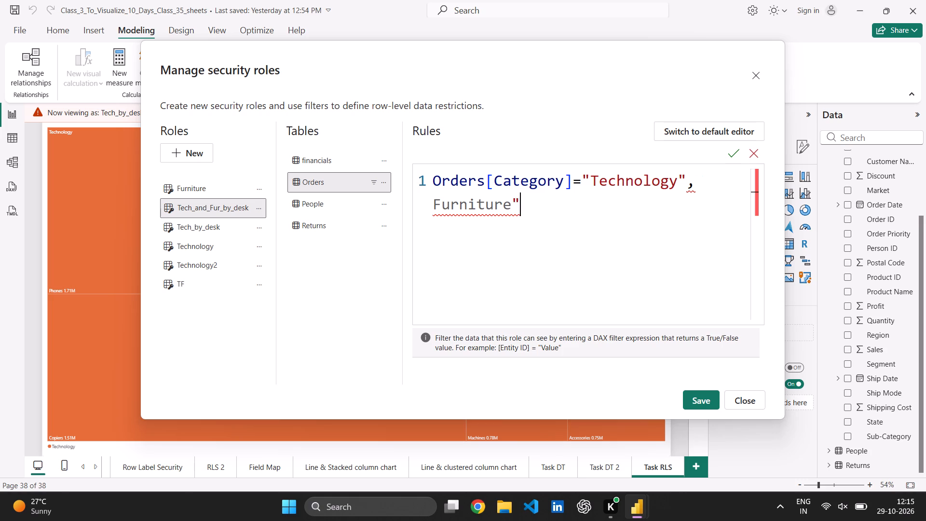
pyautogui.press('Left')
pyautogui.press('Left')
pyautogui.press('Left')
pyautogui.press('Left')
pyautogui.press('Left')
pyautogui.press('Left')
pyautogui.press('Left')
pyautogui.press('Left')
pyautogui.press('Left')
pyautogui.press('Left')
pyautogui.press('Left')
pyautogui.write('00')
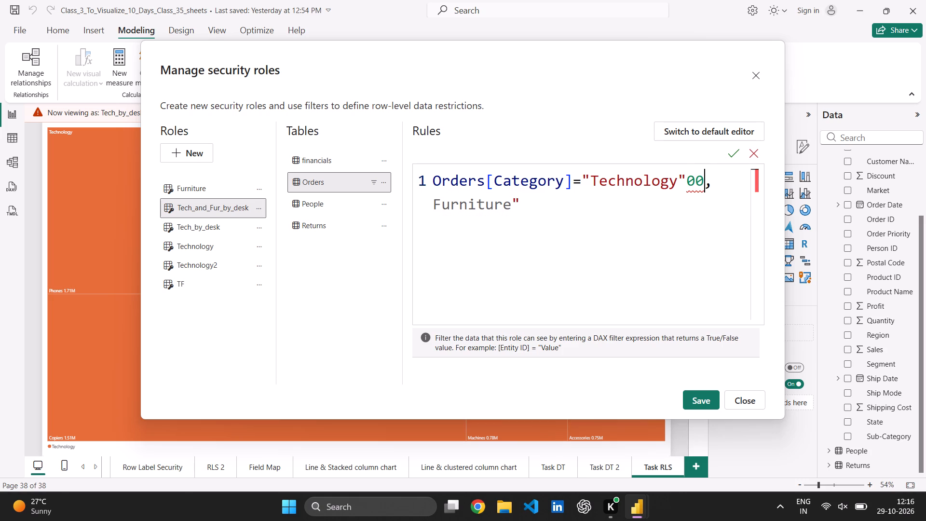
pyautogui.press('BackSpace')
pyautogui.press('BackSpace')
pyautogui.press('Right')
pyautogui.press('Right')
pyautogui.press('Left')
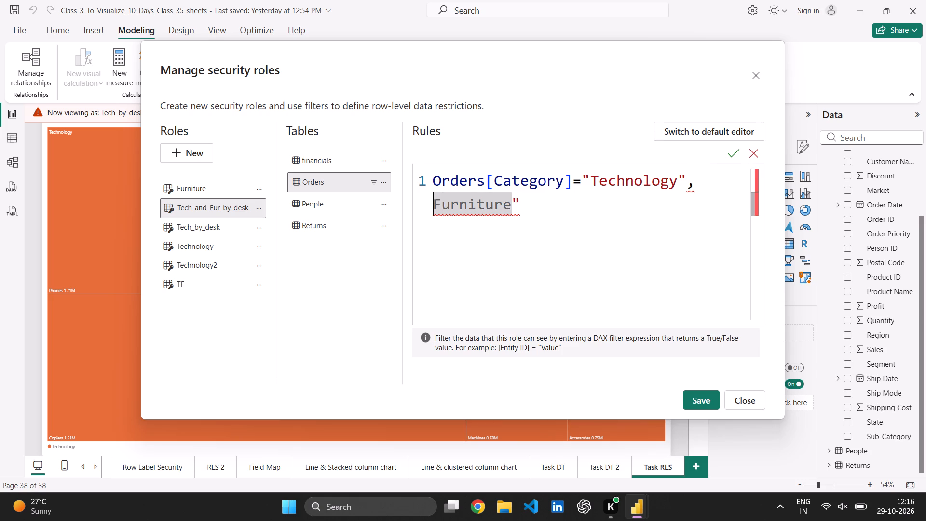
pyautogui.hotkey('shift', '"')
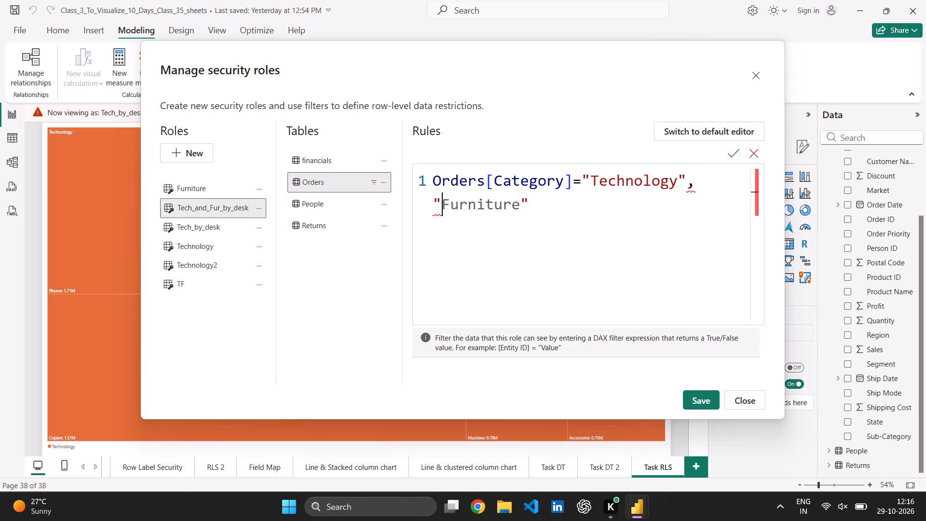
pyautogui.click(607, 202)
pyautogui.click(597, 204)
pyautogui.click(592, 202)
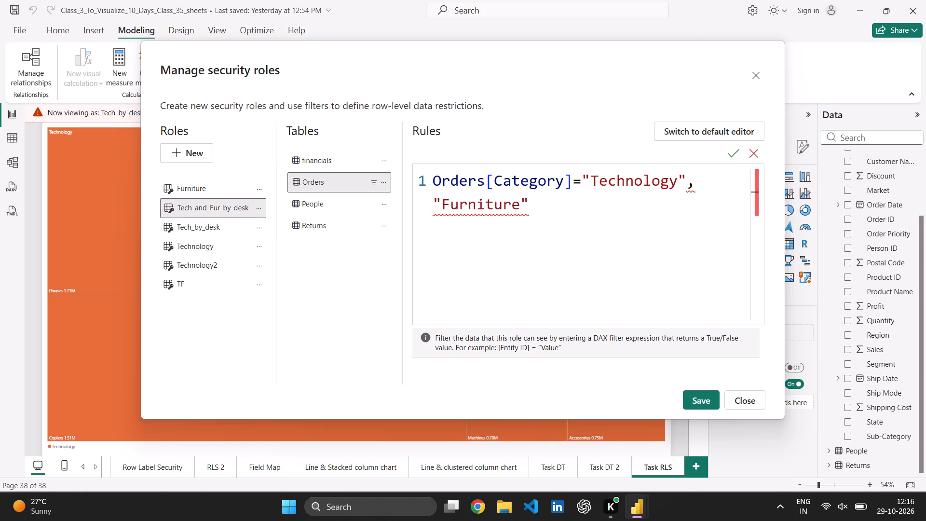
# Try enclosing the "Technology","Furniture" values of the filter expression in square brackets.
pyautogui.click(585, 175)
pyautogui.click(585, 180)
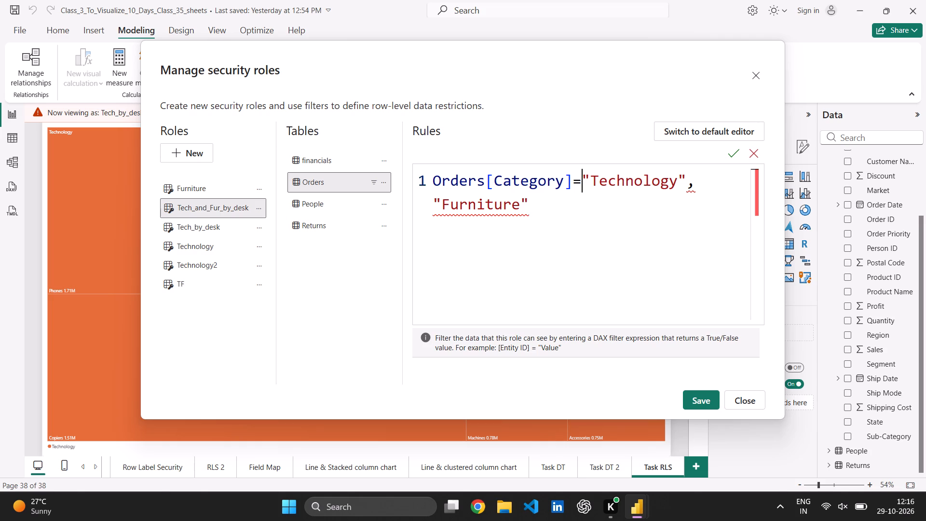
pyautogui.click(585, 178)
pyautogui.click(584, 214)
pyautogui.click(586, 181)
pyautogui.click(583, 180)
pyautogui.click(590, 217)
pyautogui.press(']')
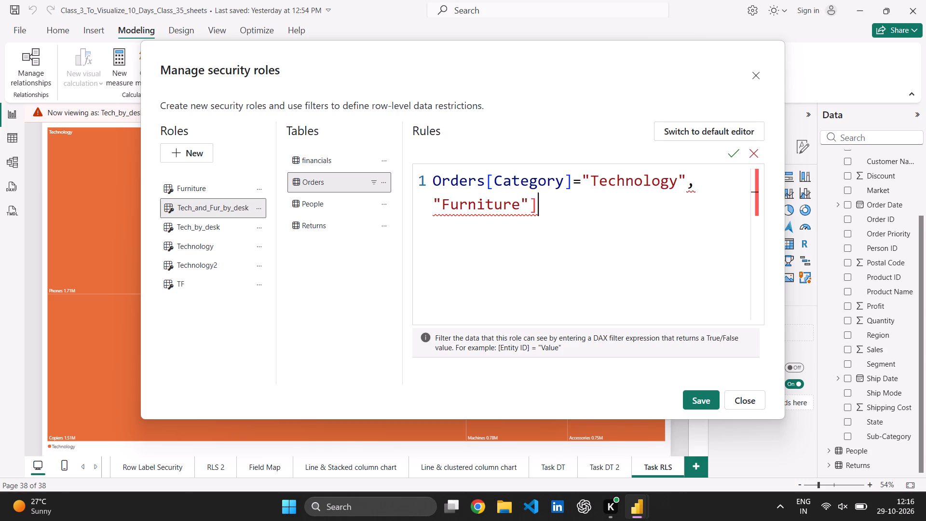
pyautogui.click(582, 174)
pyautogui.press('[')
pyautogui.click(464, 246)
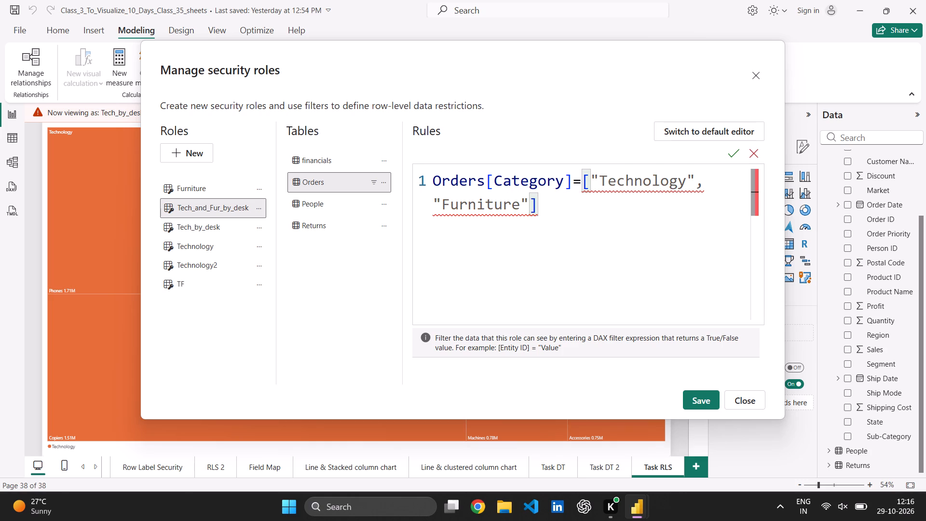
# Replace the square brackets with curly braces so the expression reads Orders[Category]={"Technology","Furniture"}.
pyautogui.press('BackSpace')
pyautogui.click(588, 186)
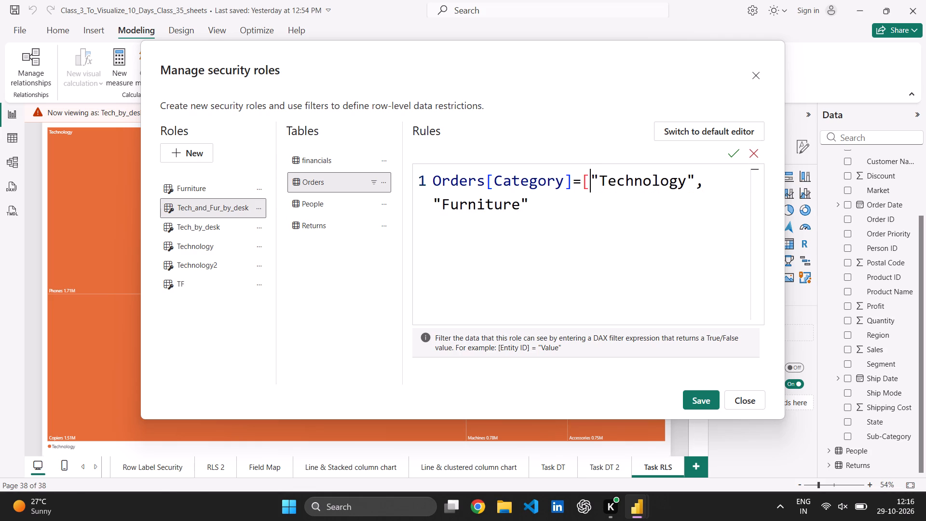
pyautogui.press('BackSpace')
pyautogui.hotkey('shift', '{')
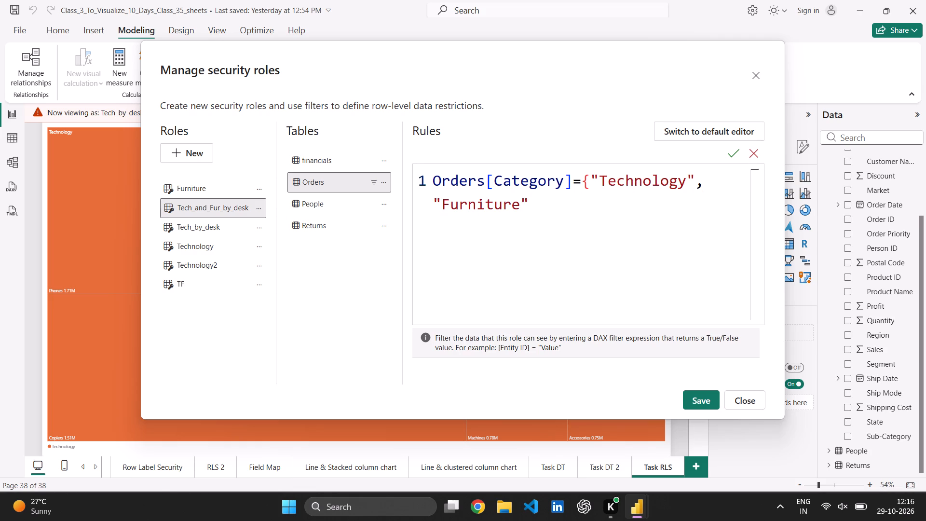
pyautogui.click(589, 206)
pyautogui.hotkey('shift', '}')
pyautogui.click(601, 260)
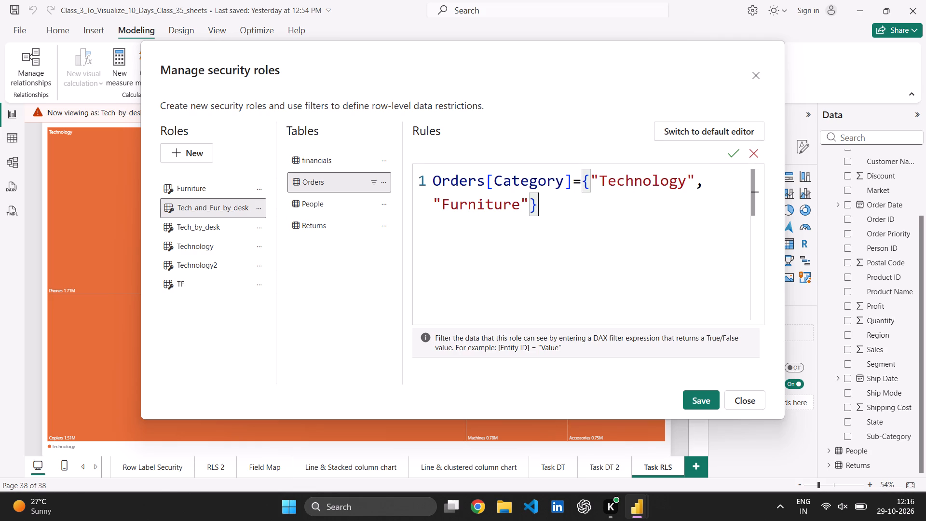
pyautogui.click(617, 272)
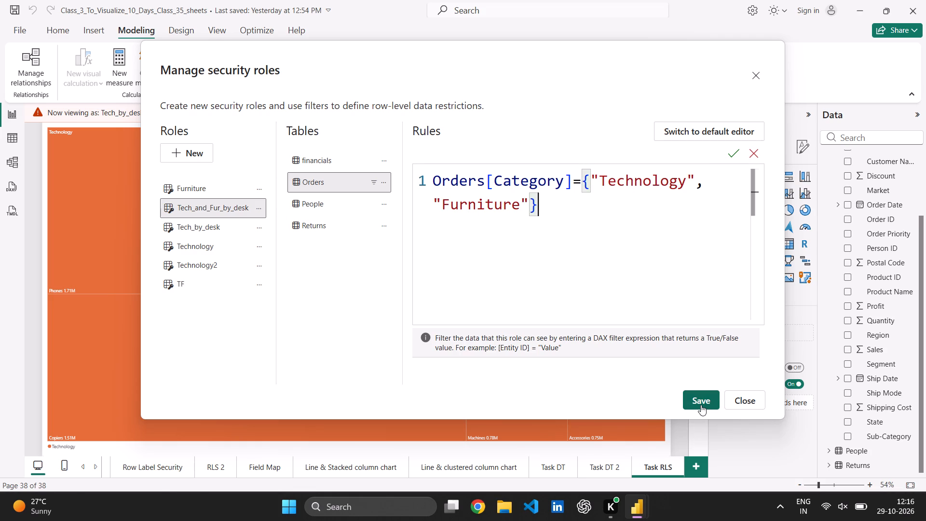
# Save the Tech_and_Fur_by_desk role's Orders filter and close the security roles manager.
pyautogui.click(699, 406)
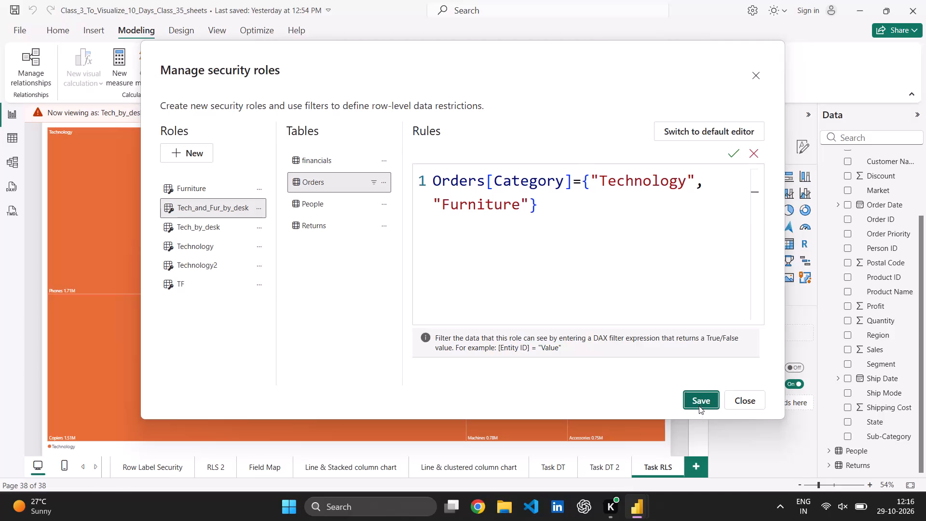
pyautogui.click(746, 421)
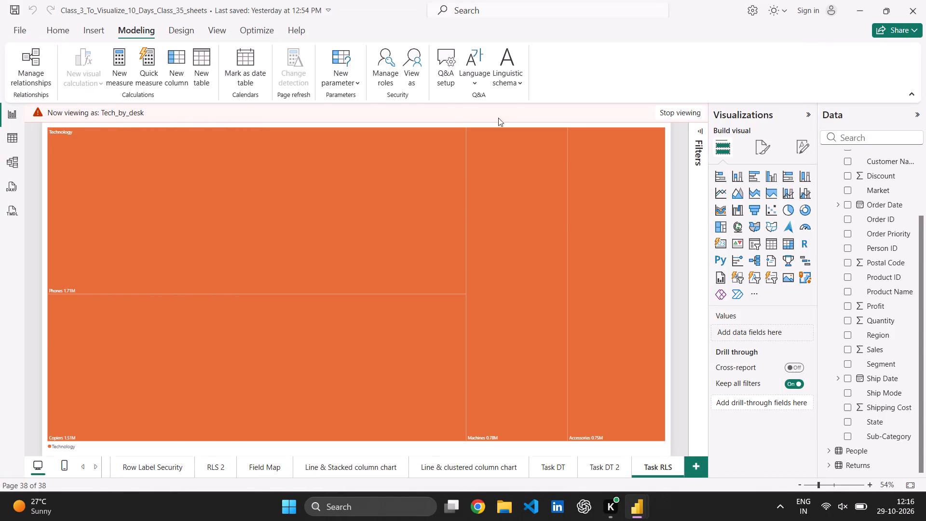
# View the report as the Tech_and_Fur_by_desk role instead of Tech_by_desk and check the treemap.
pyautogui.click(408, 57)
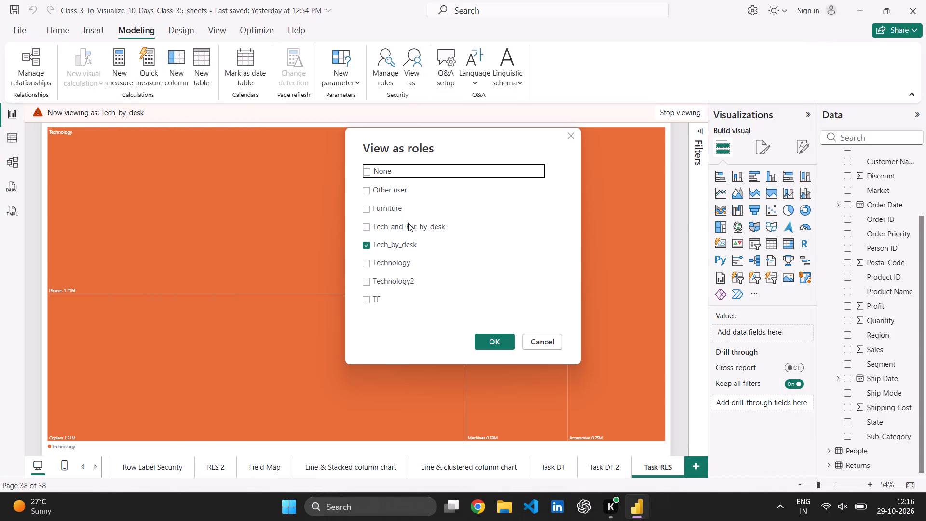
pyautogui.click(405, 230)
pyautogui.click(391, 242)
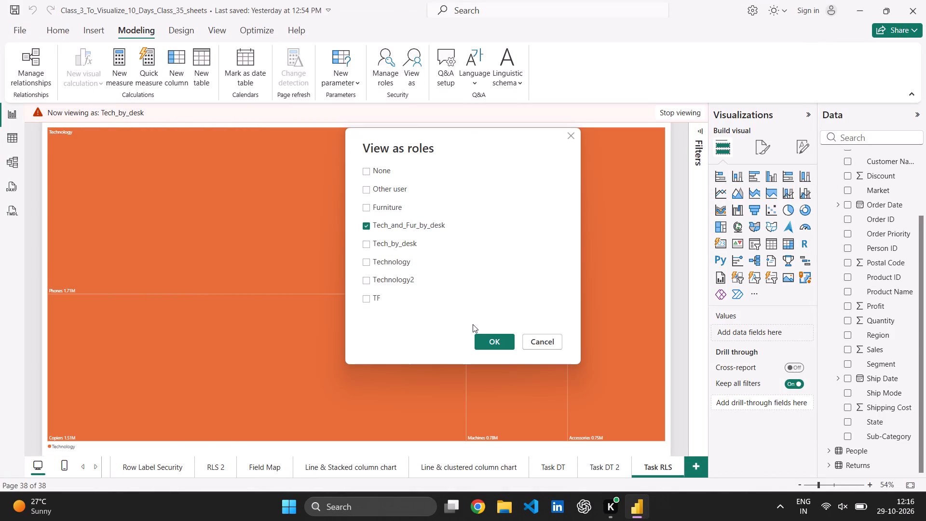
pyautogui.click(484, 334)
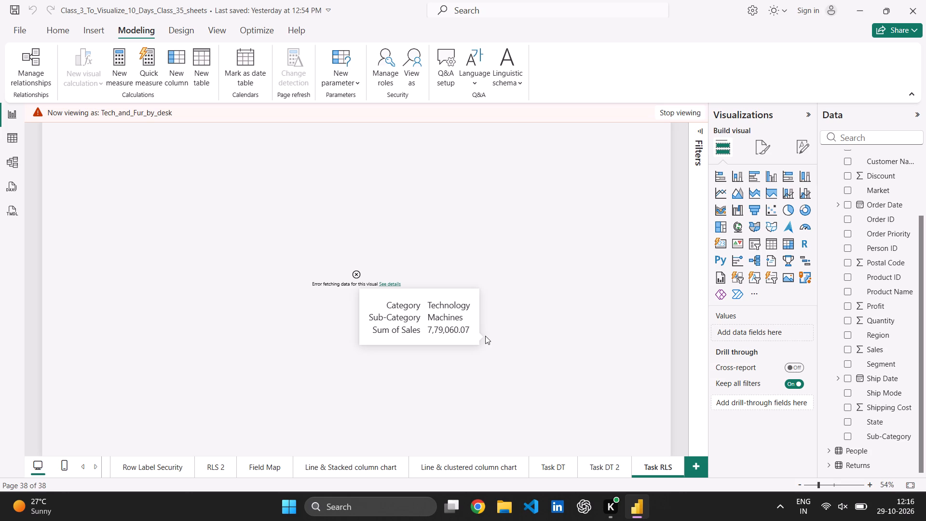
pyautogui.click(510, 248)
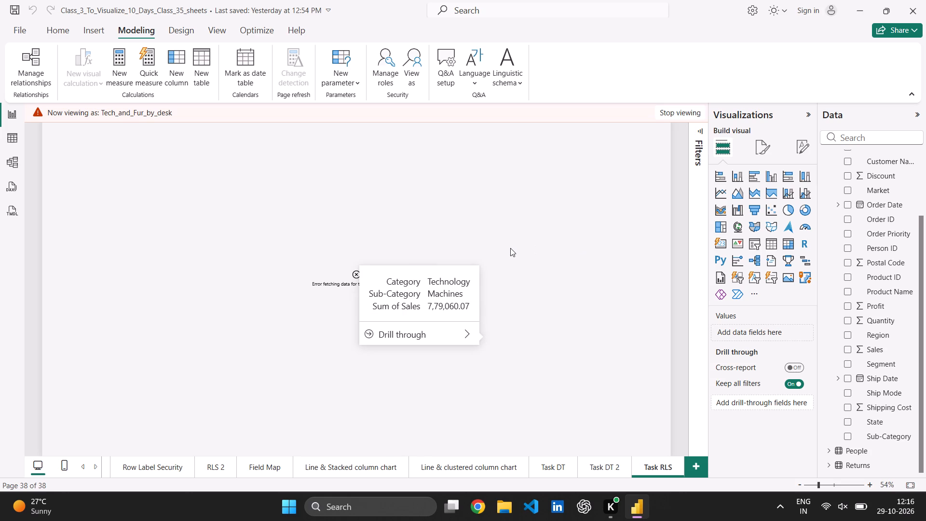
pyautogui.click(592, 293)
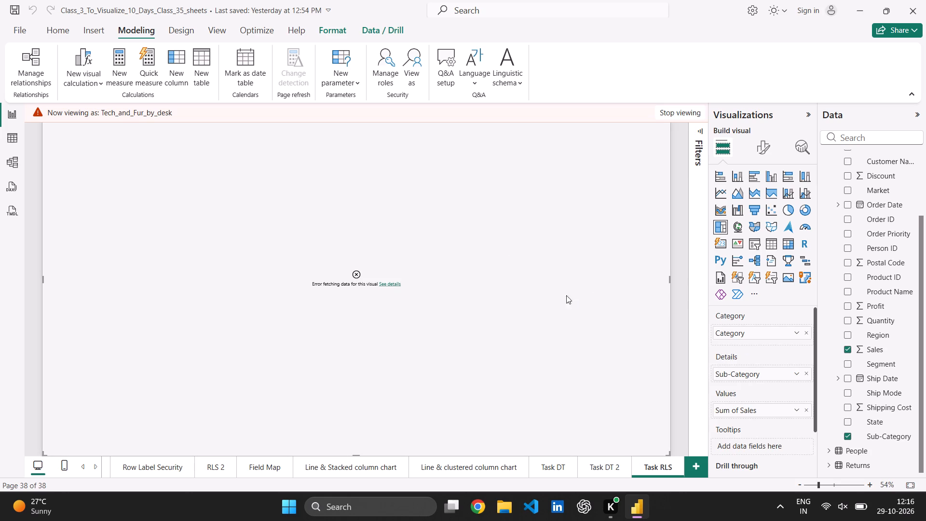
# Reopen the Tech_and_Fur_by_desk role's Orders filter as DAX and remove the curly braces around the two category values.
pyautogui.click(370, 64)
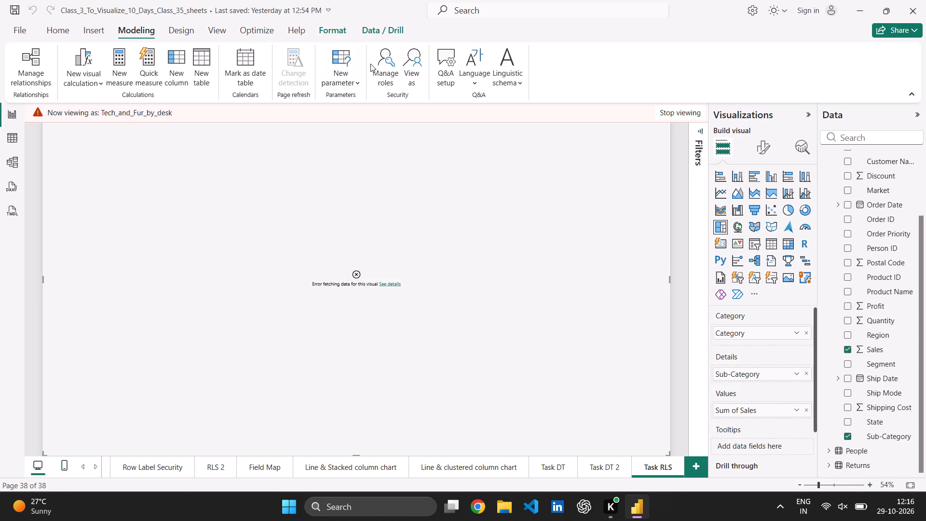
pyautogui.click(382, 63)
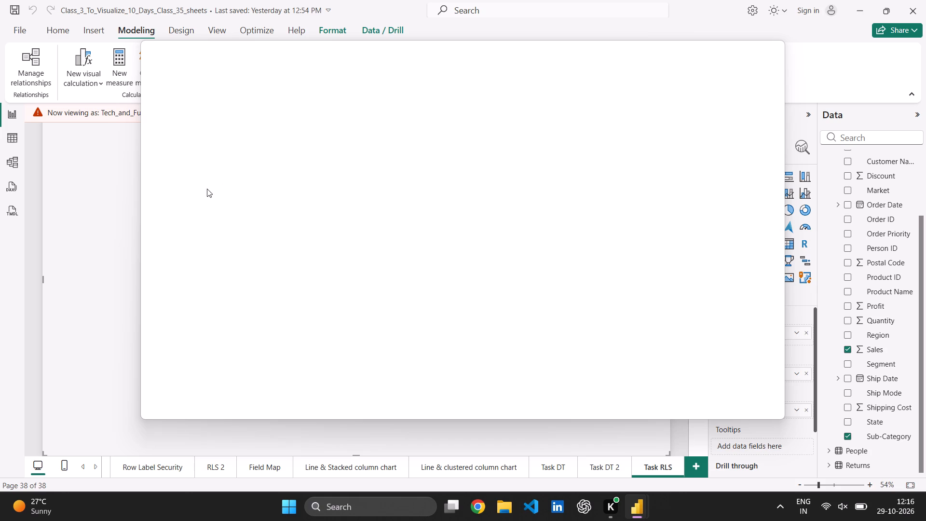
pyautogui.click(203, 212)
pyautogui.doubleClick(203, 212)
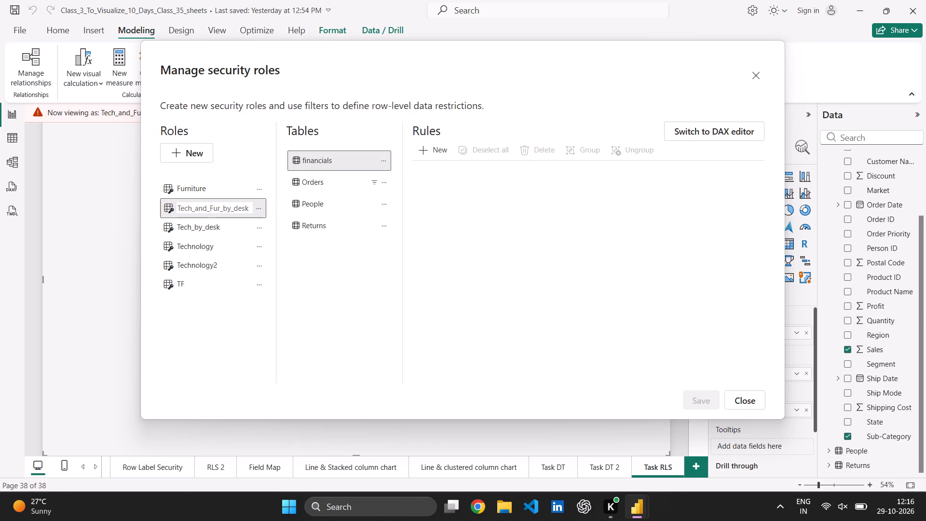
pyautogui.click(311, 174)
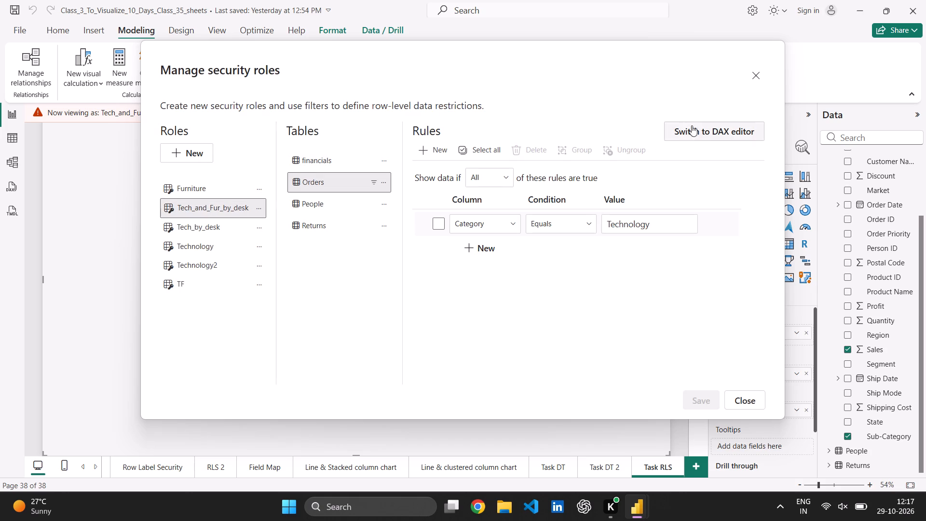
pyautogui.click(699, 128)
pyautogui.click(624, 201)
pyautogui.click(589, 224)
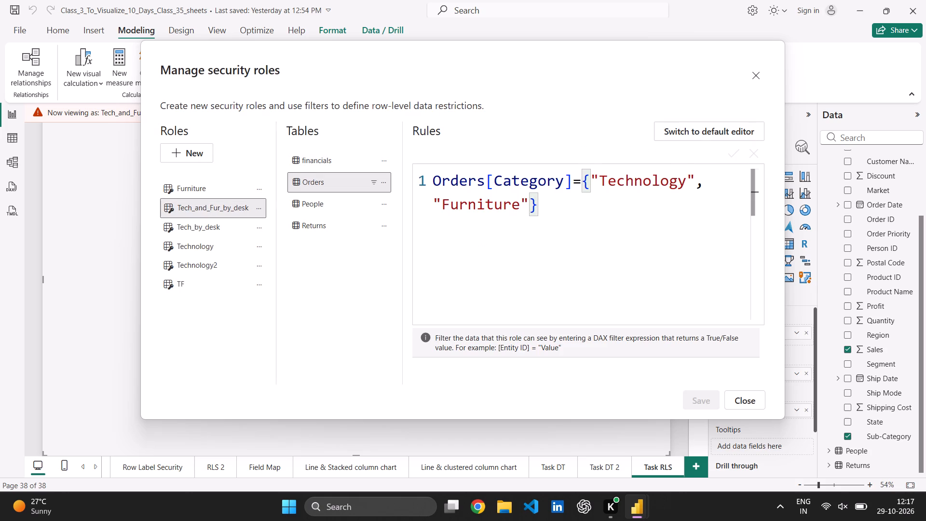
pyautogui.click(606, 217)
pyautogui.click(620, 211)
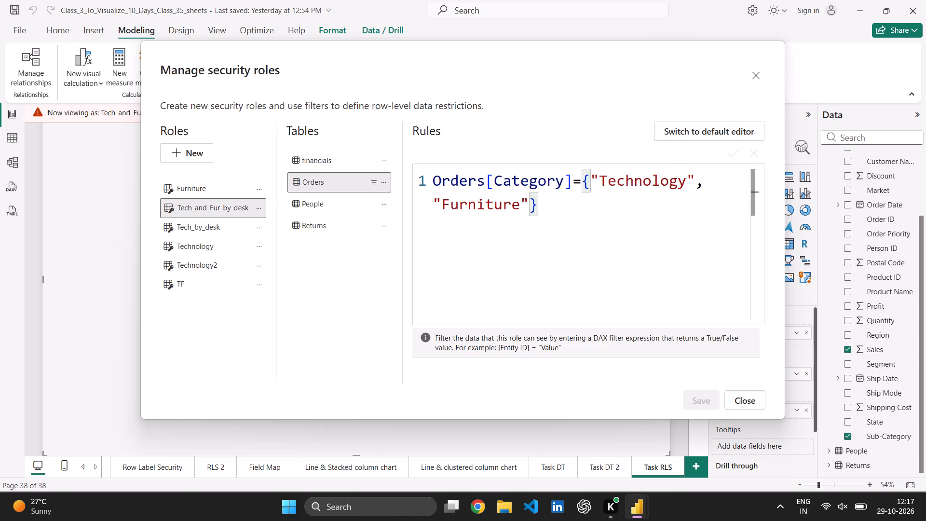
pyautogui.click(626, 211)
pyautogui.click(523, 201)
pyautogui.click(534, 201)
pyautogui.press('BackSpace')
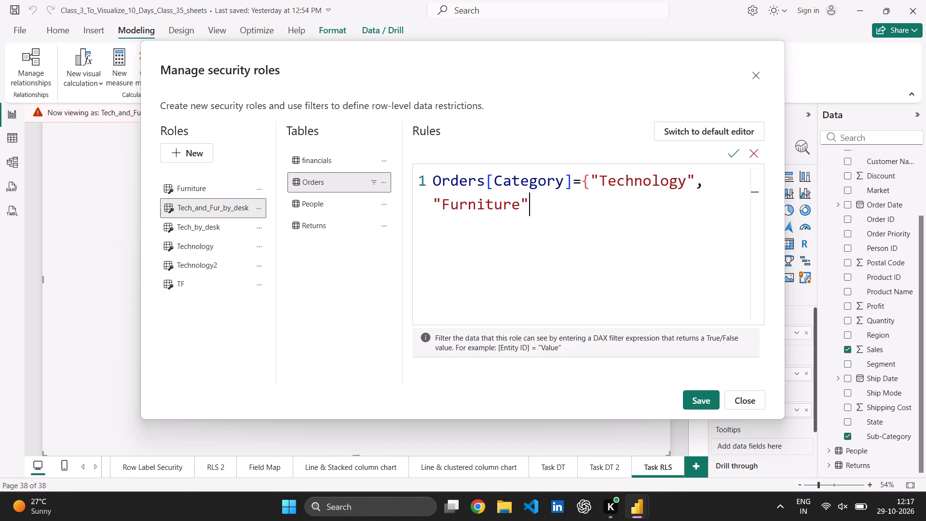
pyautogui.click(587, 174)
pyautogui.press('BackSpace')
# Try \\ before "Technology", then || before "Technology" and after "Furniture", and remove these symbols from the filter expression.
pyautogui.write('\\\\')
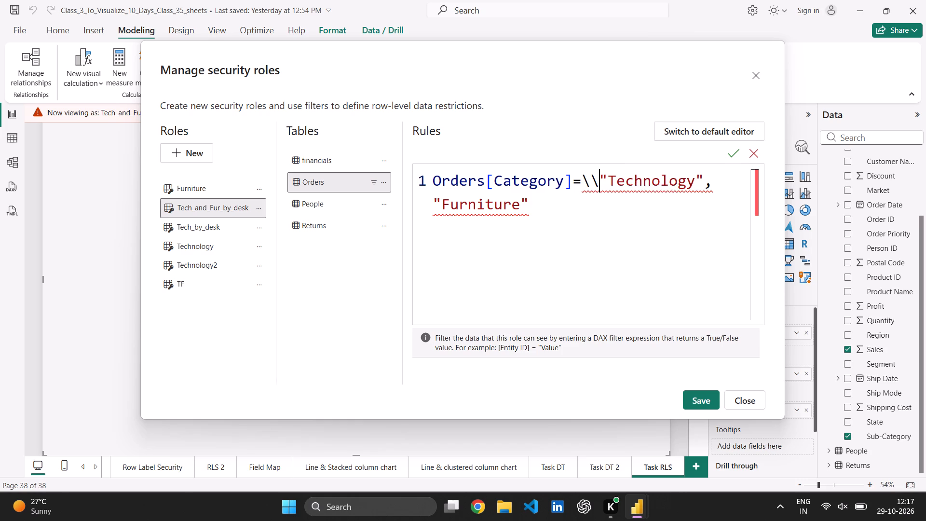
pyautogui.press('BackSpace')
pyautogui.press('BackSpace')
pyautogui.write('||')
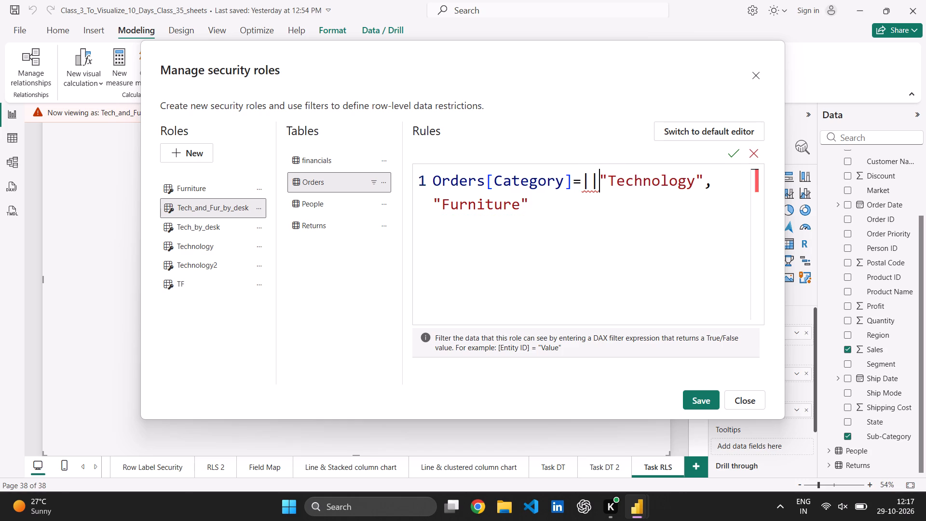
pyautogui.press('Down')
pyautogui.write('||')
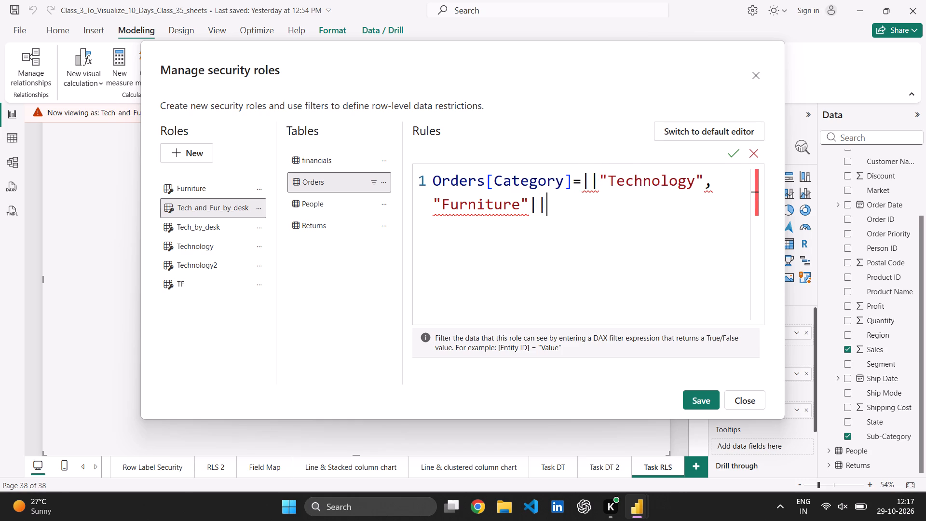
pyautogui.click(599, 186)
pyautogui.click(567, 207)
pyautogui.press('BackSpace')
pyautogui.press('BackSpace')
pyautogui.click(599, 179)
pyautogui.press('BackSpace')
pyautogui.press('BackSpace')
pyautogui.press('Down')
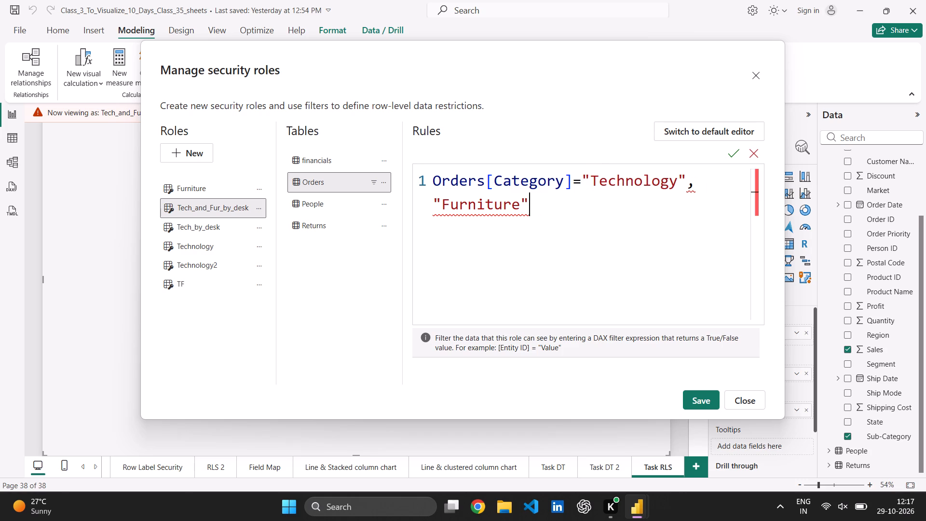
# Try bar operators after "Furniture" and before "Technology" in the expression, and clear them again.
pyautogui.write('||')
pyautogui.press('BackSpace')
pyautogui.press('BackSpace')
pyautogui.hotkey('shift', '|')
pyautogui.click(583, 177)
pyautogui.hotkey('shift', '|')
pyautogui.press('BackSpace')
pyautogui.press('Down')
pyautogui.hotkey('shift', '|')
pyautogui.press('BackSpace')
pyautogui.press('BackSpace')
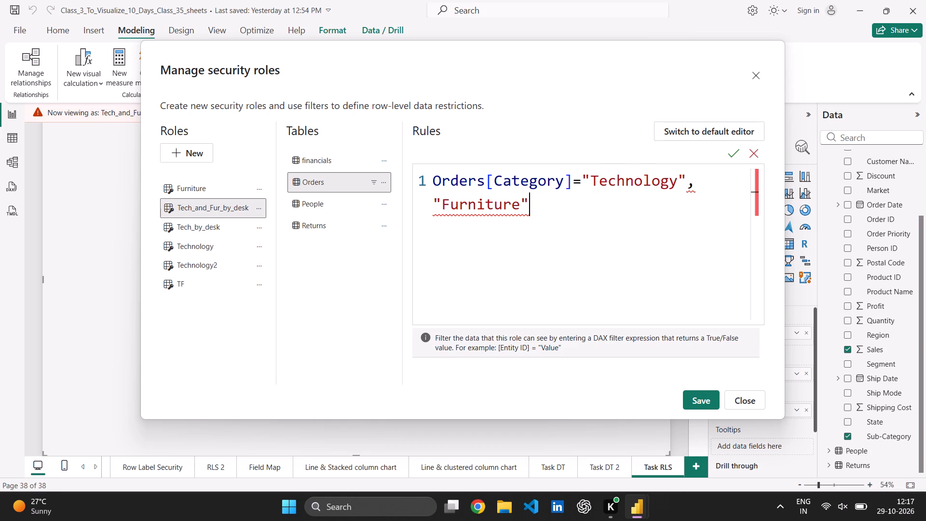
# Replace the comma with || so the filter reads Orders[Category]="Technology"||"Furniture", save the role and close the roles manager.
pyautogui.press('Up')
pyautogui.press('Right')
pyautogui.press('Right')
pyautogui.press('Right')
pyautogui.press('Right')
pyautogui.press('Right')
pyautogui.press('Right')
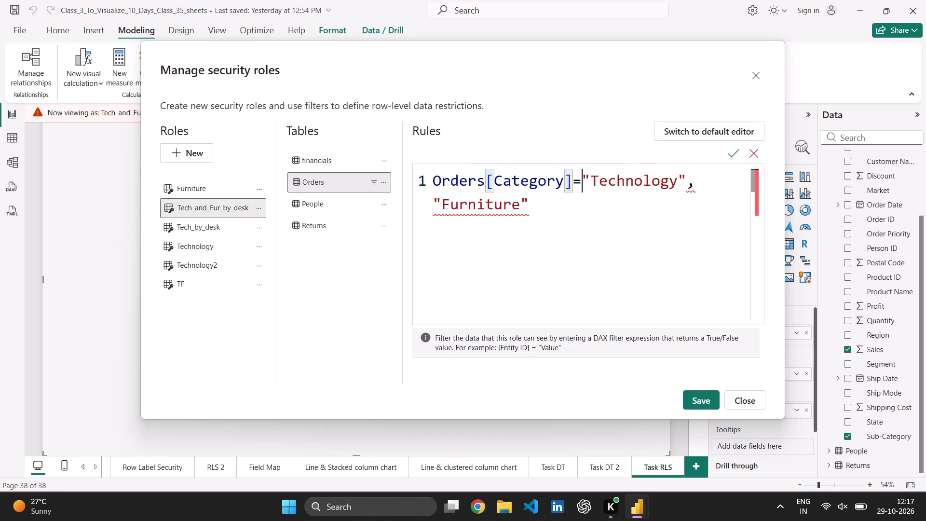
pyautogui.press('Right')
pyautogui.press('Right')
pyautogui.press('Right')
pyautogui.press('Right')
pyautogui.press('Right')
pyautogui.press('Right')
pyautogui.press('Right')
pyautogui.press('Right')
pyautogui.press('Right')
pyautogui.press('Right')
pyautogui.press('Right')
pyautogui.press('Right')
pyautogui.press('Right')
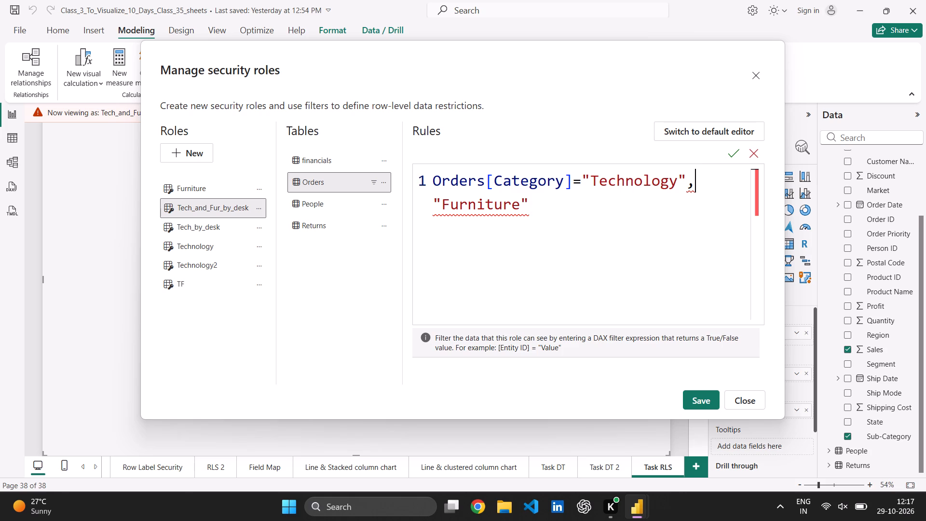
pyautogui.press('BackSpace')
pyautogui.write('||')
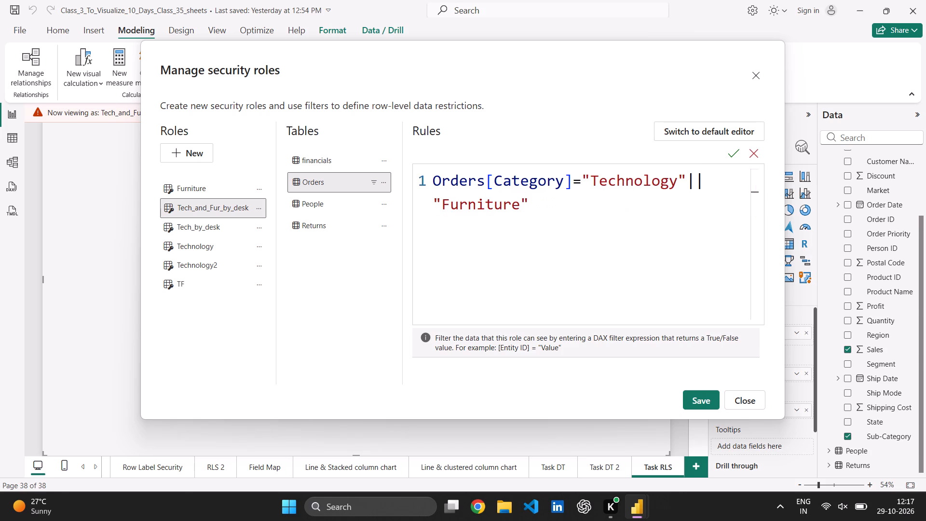
pyautogui.click(693, 224)
pyautogui.click(709, 401)
pyautogui.click(734, 432)
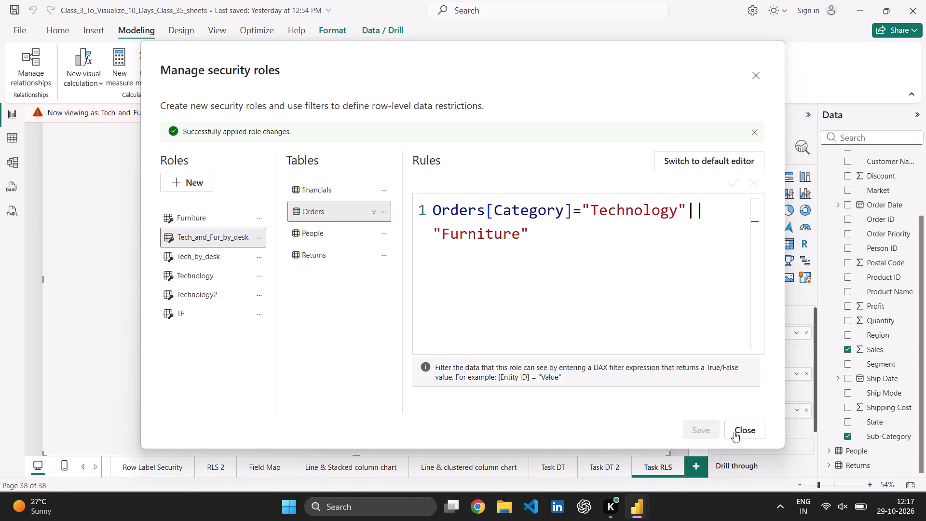
# Reapply viewing as Tech_and_Fur_by_desk to test the edited filter on the treemap.
pyautogui.click(414, 84)
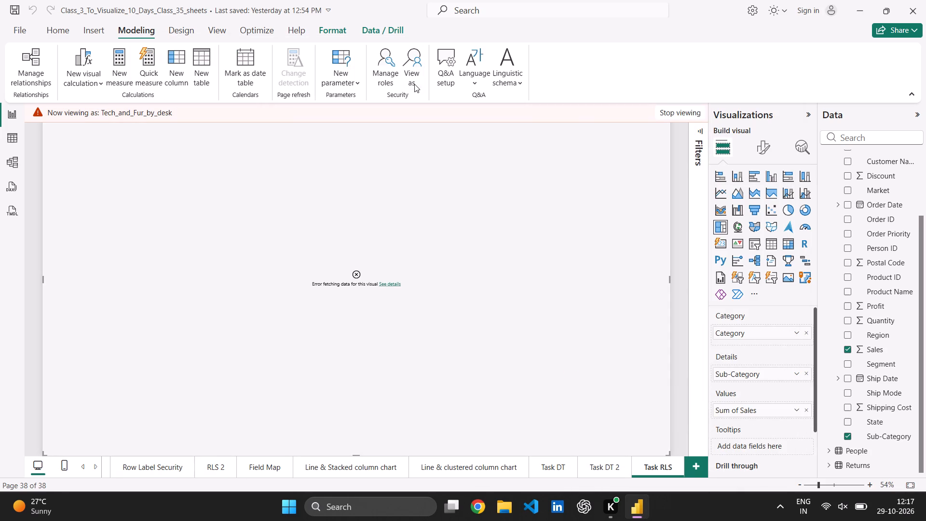
pyautogui.click(487, 345)
pyautogui.click(434, 274)
# Reopen the security roles, check the Furniture role's Orders filter as DAX, and return to the Tech_and_Fur_by_desk expression for editing.
pyautogui.click(386, 69)
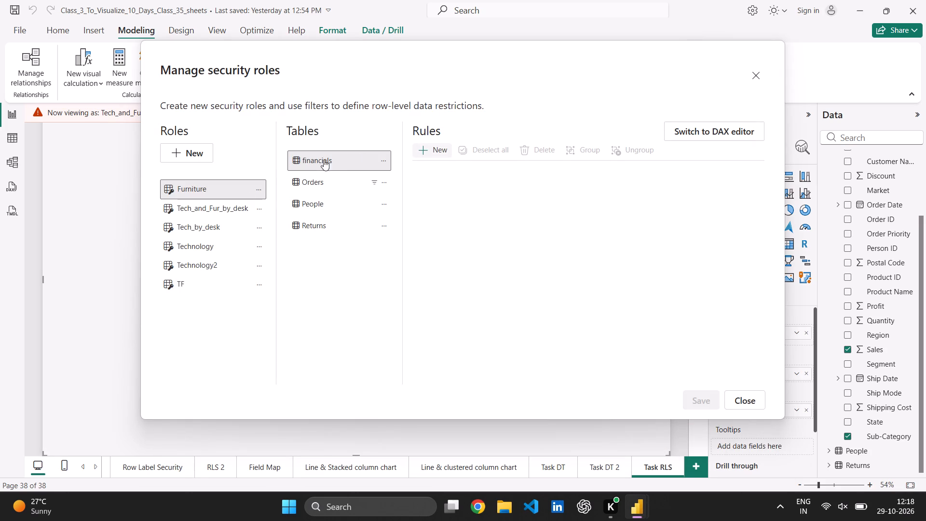
pyautogui.click(322, 176)
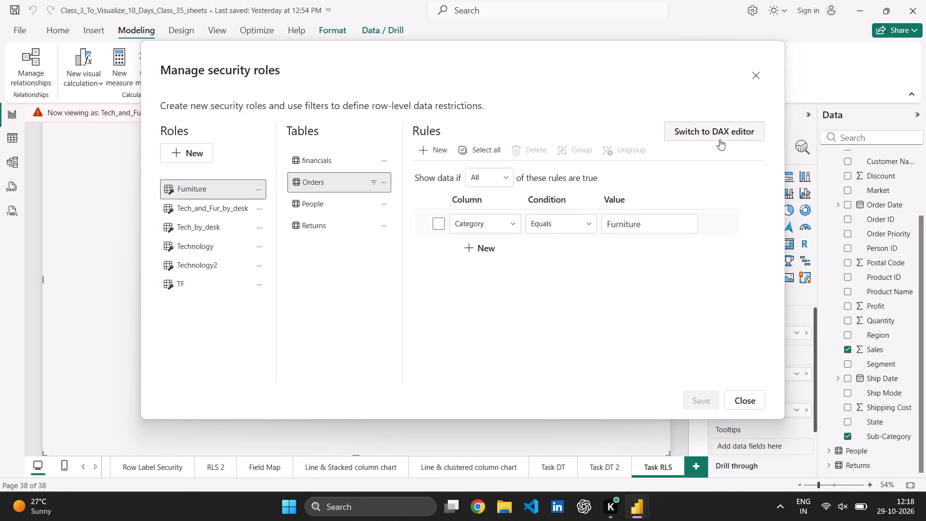
pyautogui.click(720, 139)
pyautogui.click(644, 182)
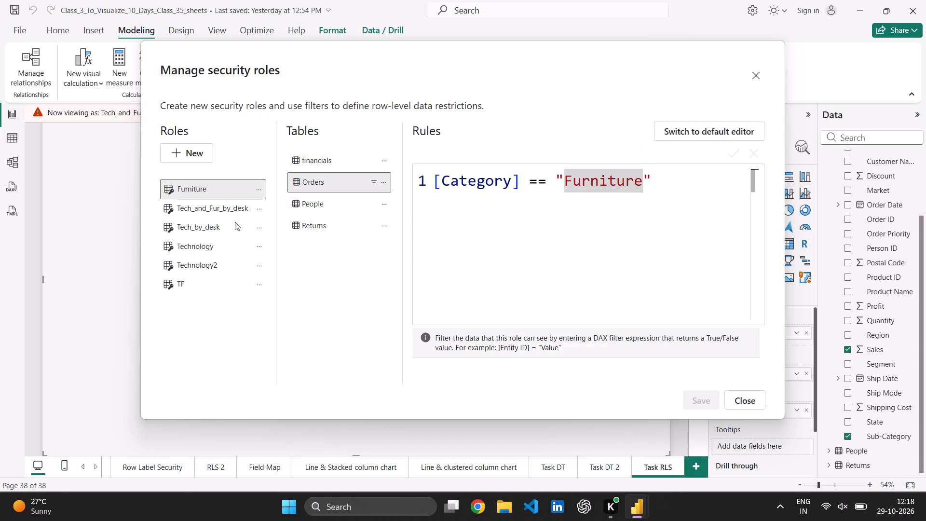
pyautogui.click(205, 217)
pyautogui.click(624, 196)
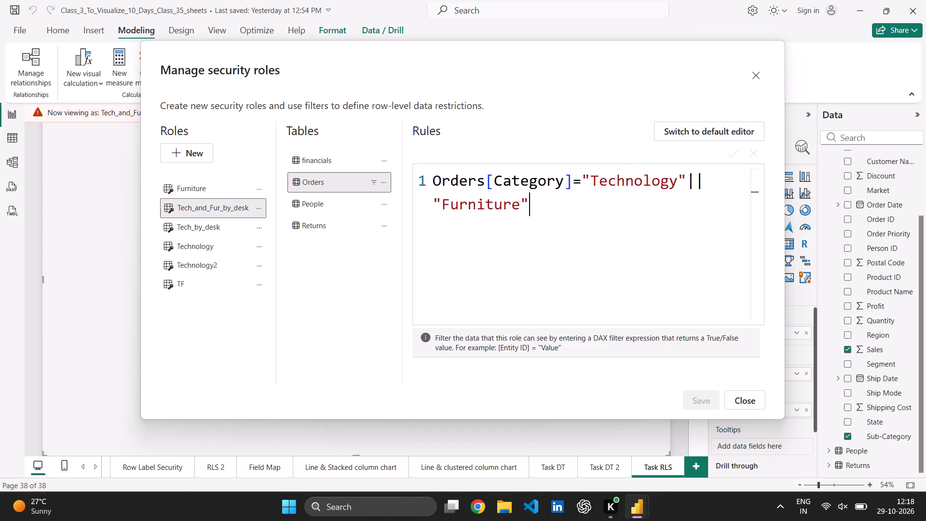
pyautogui.click(579, 206)
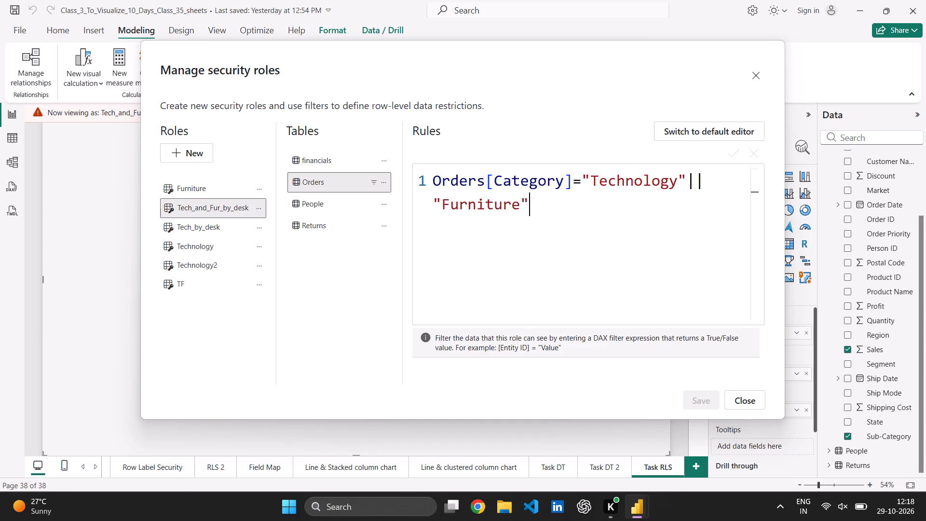
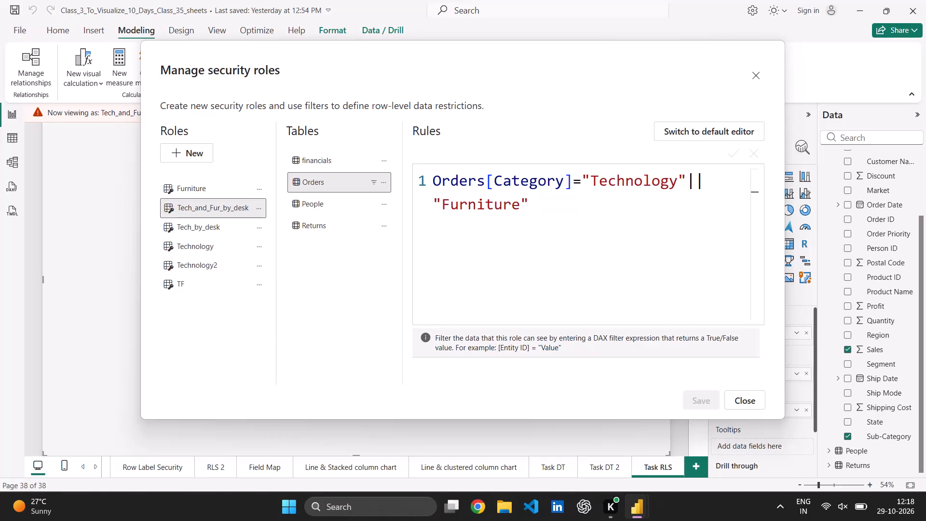
# Place the text cursor after "Furniture" in the Tech_and_Fur_by_desk role's Orders filter expression for editing.
pyautogui.click(592, 204)
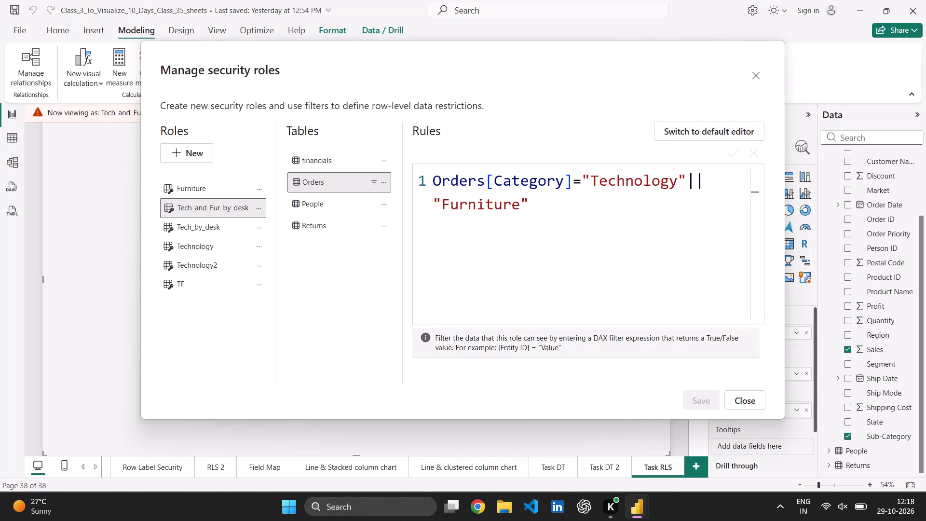
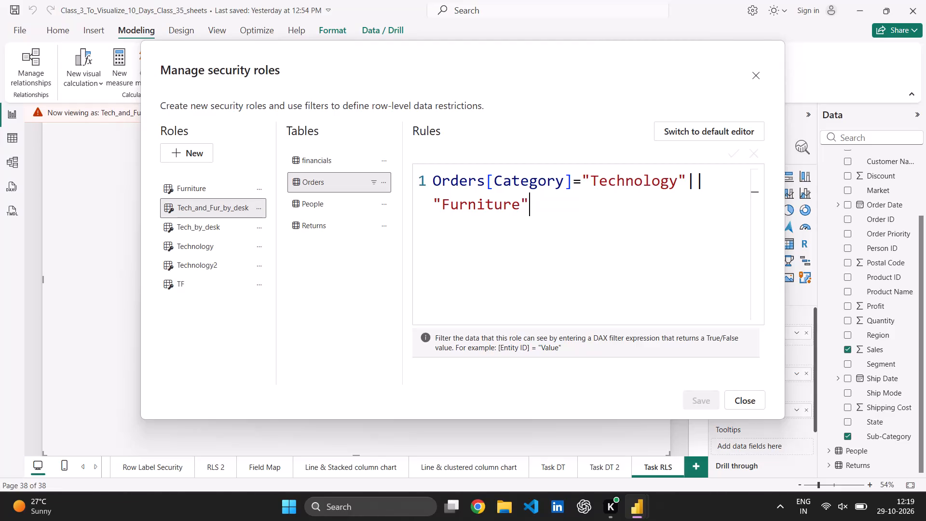
# Change the Tech_and_Fur_by_desk role's Orders filter to Orders[Category]="Technology"||Orders[Category]="Furniture" and save the role.
pyautogui.click(554, 202)
pyautogui.moveTo(543, 205); pyautogui.dragTo(425, 202)
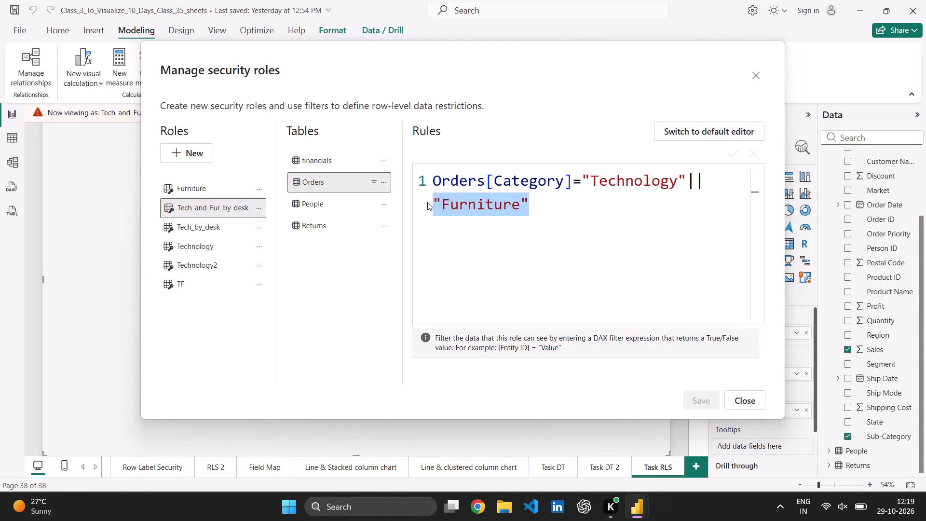
pyautogui.click(430, 204)
pyautogui.click(434, 204)
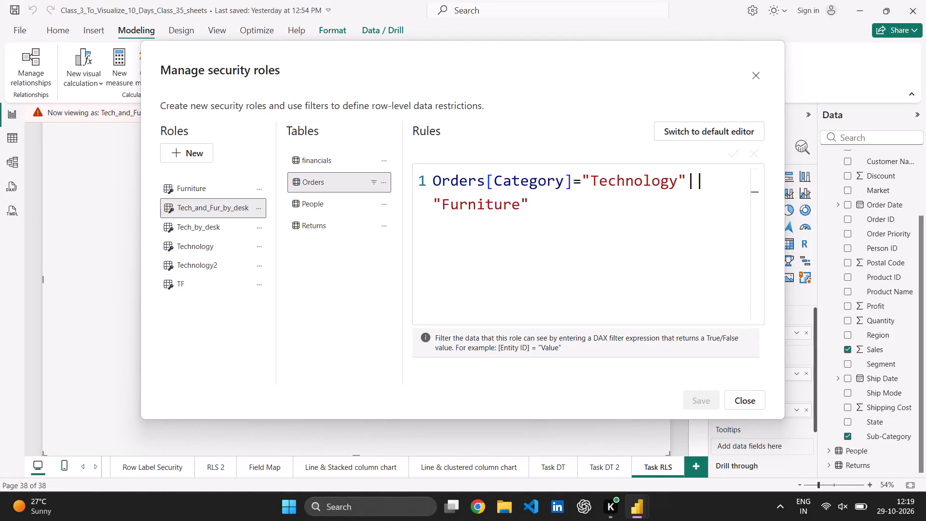
pyautogui.moveTo(573, 182); pyautogui.dragTo(432, 173)
pyautogui.hotkey('ctrl', 'c')
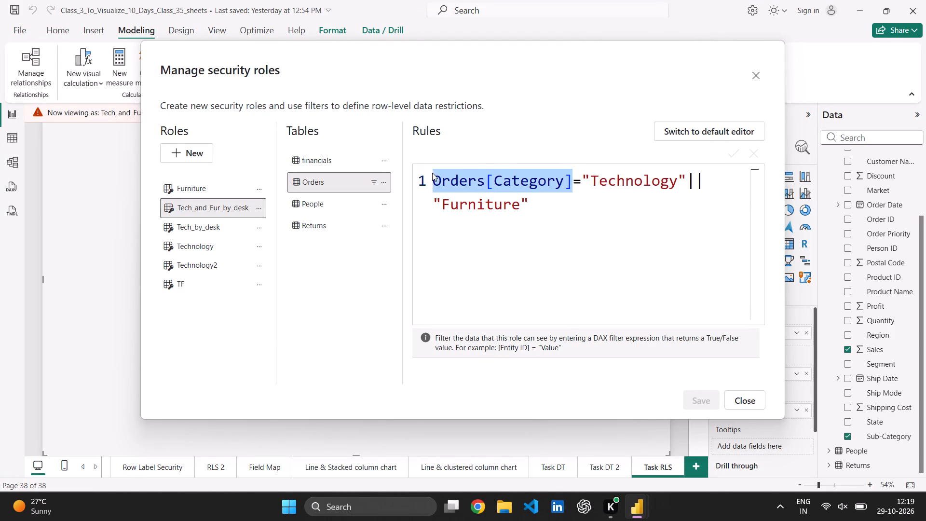
pyautogui.click(437, 205)
pyautogui.click(436, 208)
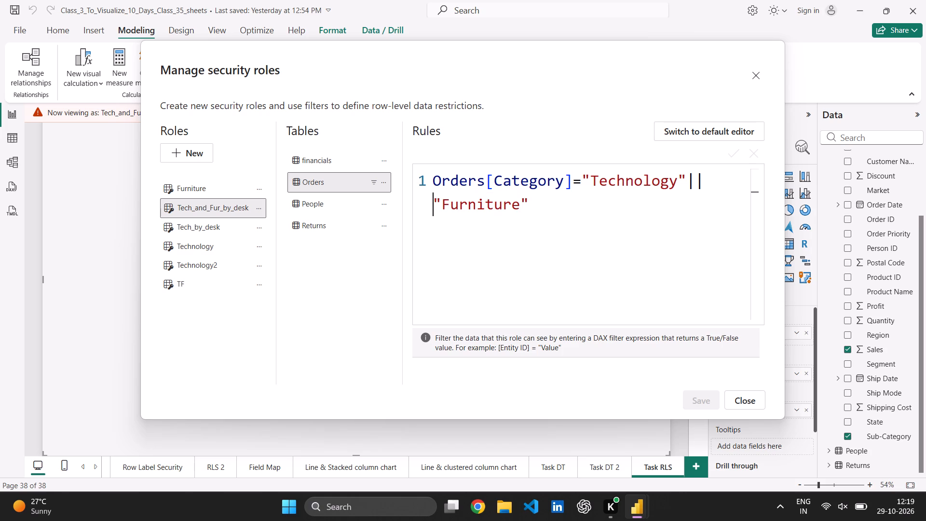
pyautogui.hotkey('ctrl', 'v')
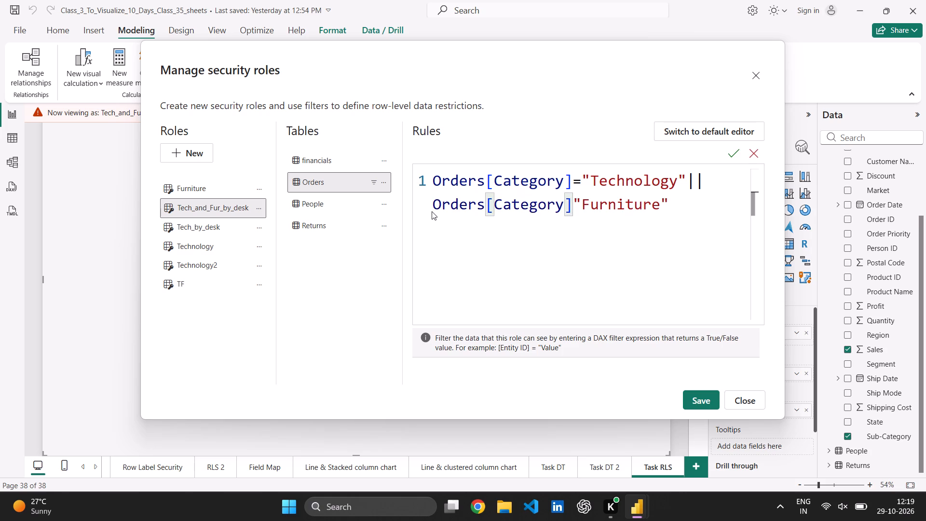
pyautogui.press('=')
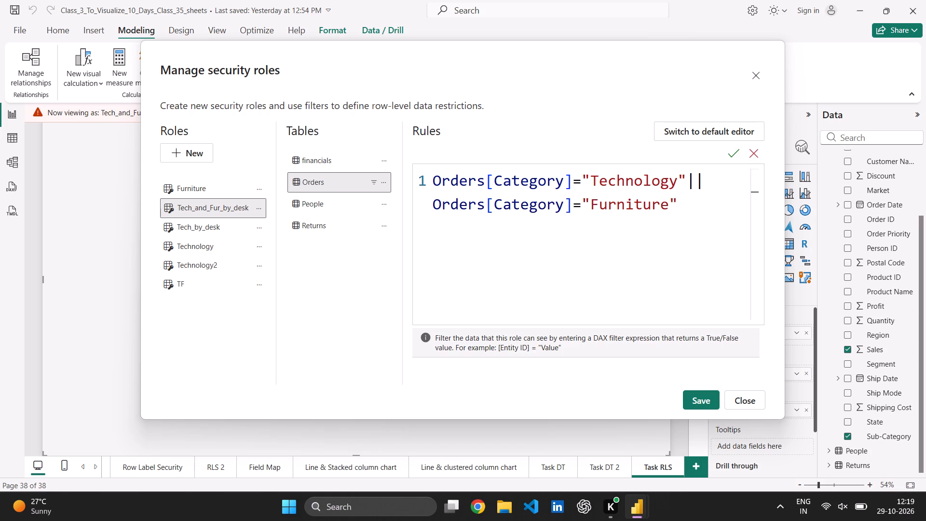
pyautogui.click(708, 225)
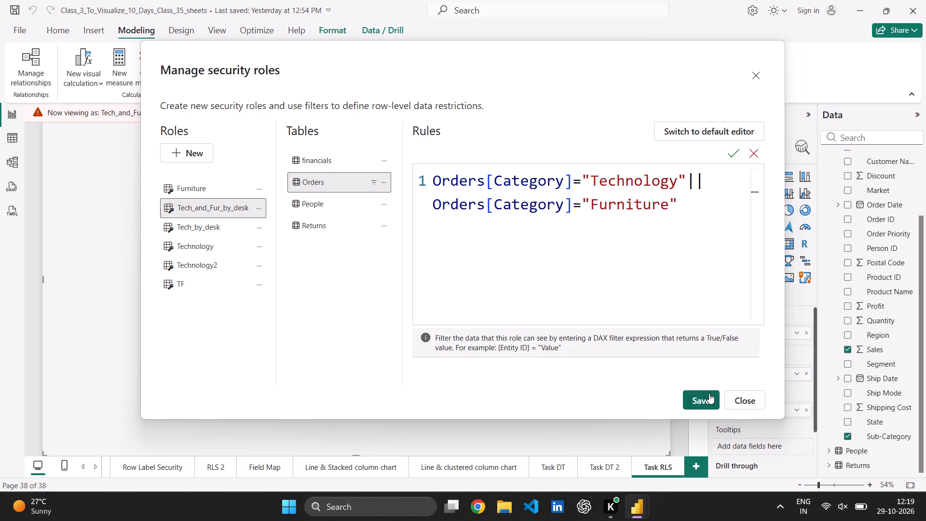
pyautogui.click(709, 399)
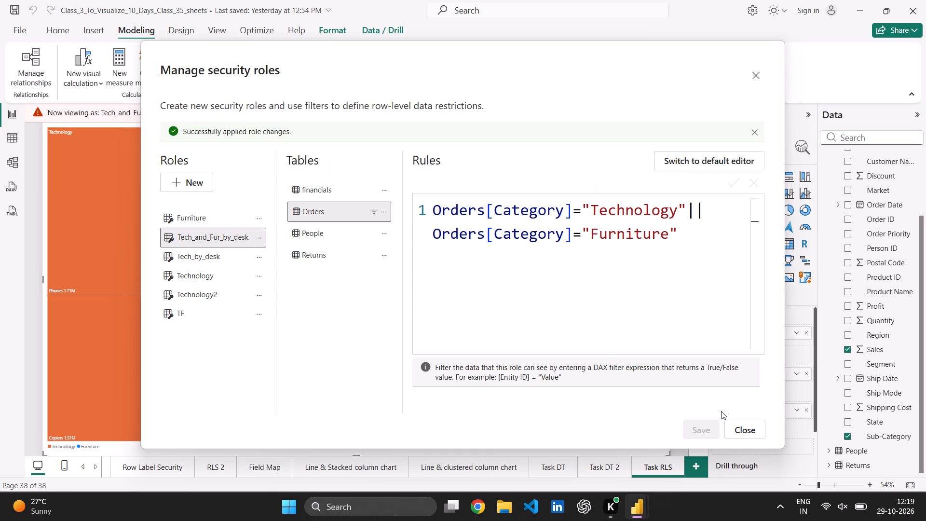
pyautogui.click(746, 438)
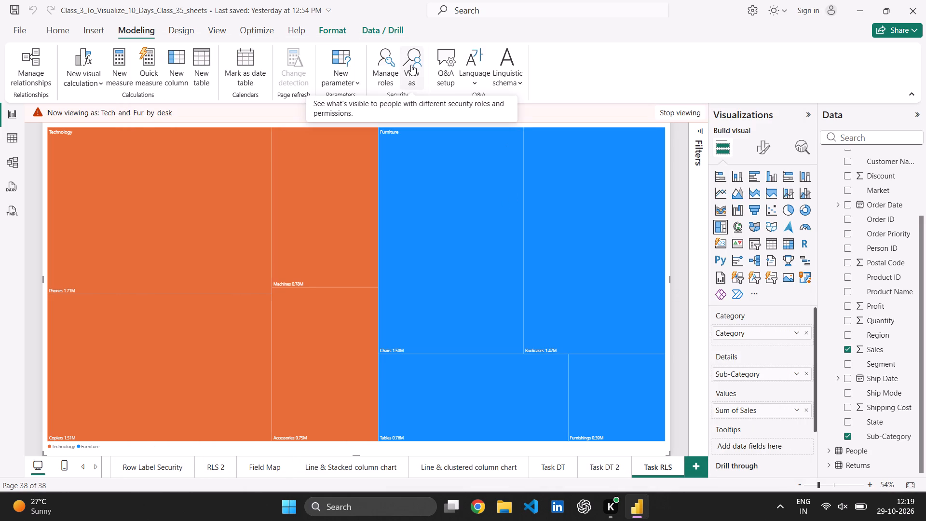
# Inspect the Sales treemap and check which role is selected in View as roles, leaving the selection as is.
pyautogui.click(402, 63)
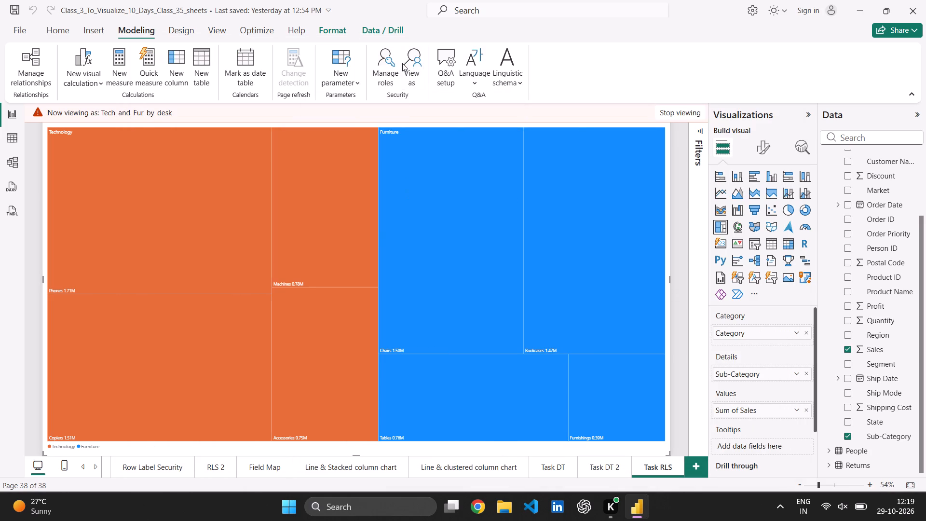
pyautogui.click(494, 339)
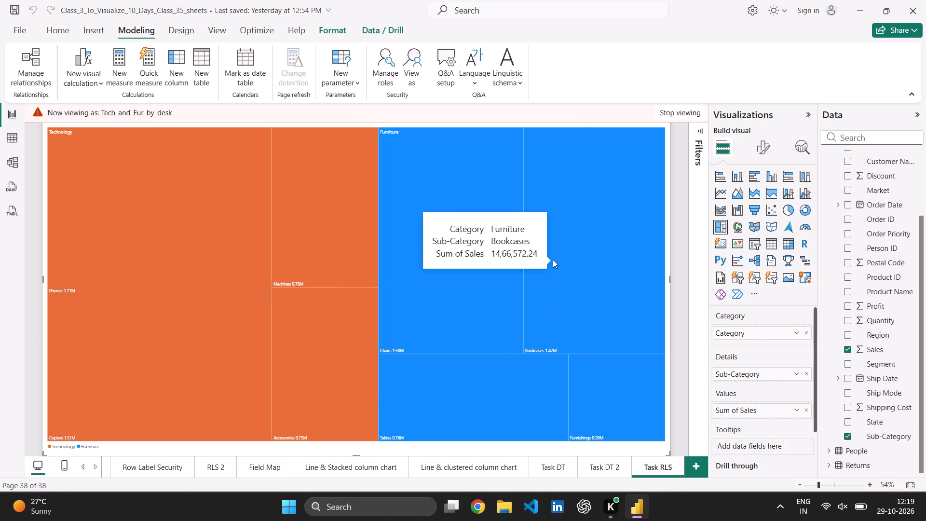
pyautogui.click(689, 262)
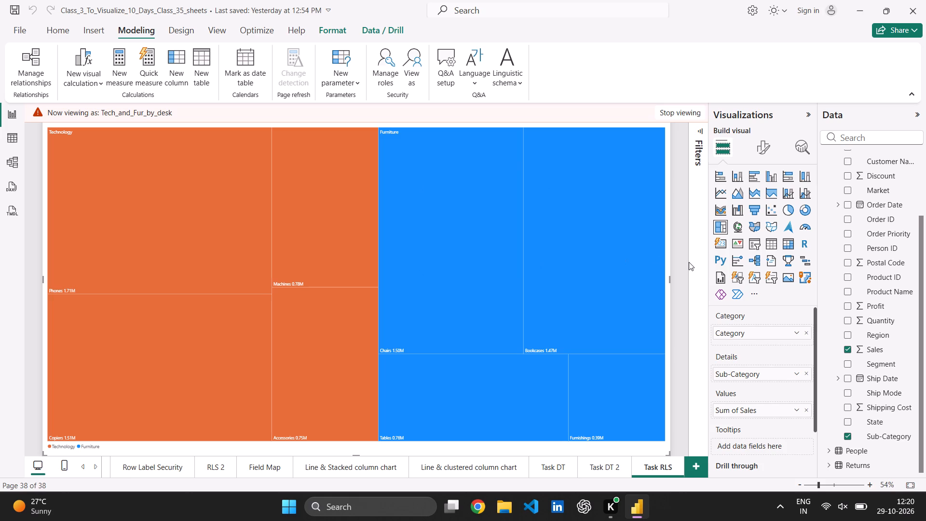
pyautogui.click(418, 74)
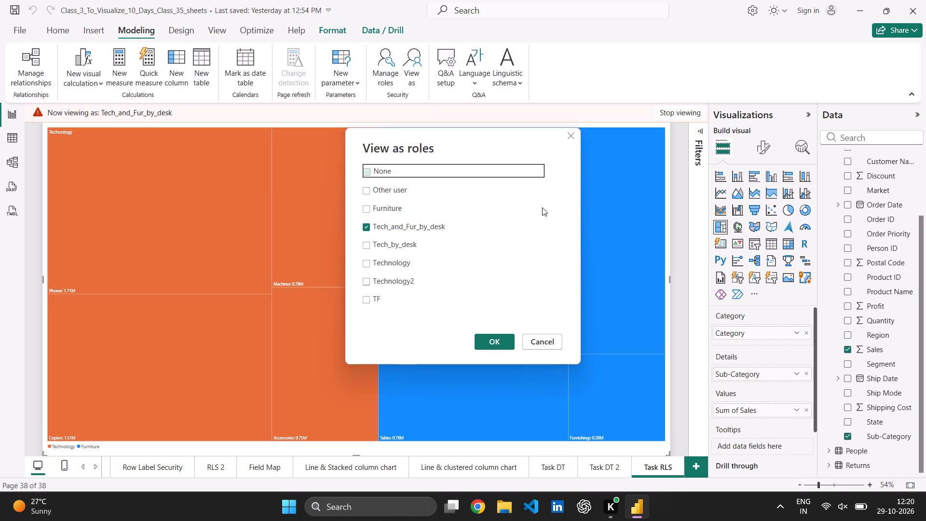
pyautogui.click(547, 346)
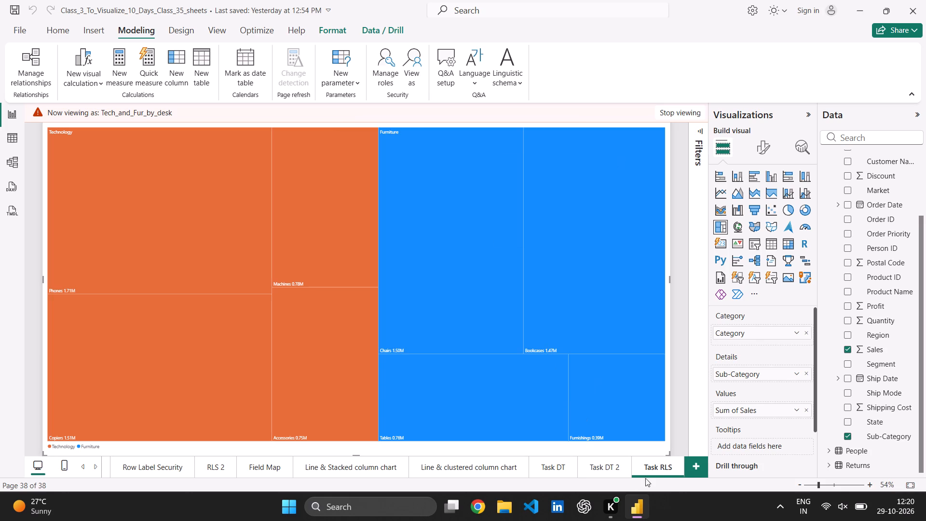
# Rename the Task RLS page as Desk.
pyautogui.tripleClick(664, 471)
pyautogui.press('BackSpace')
pyautogui.press('Return')
pyautogui.click(692, 509)
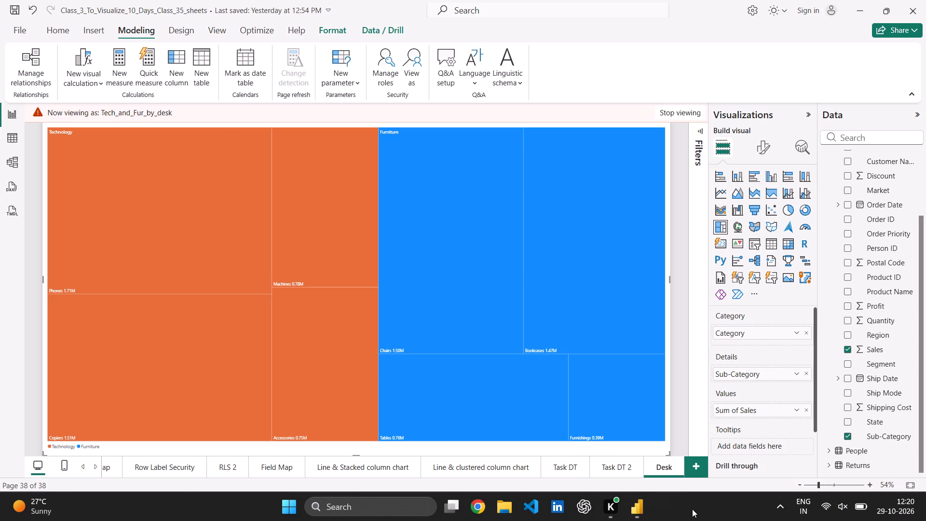
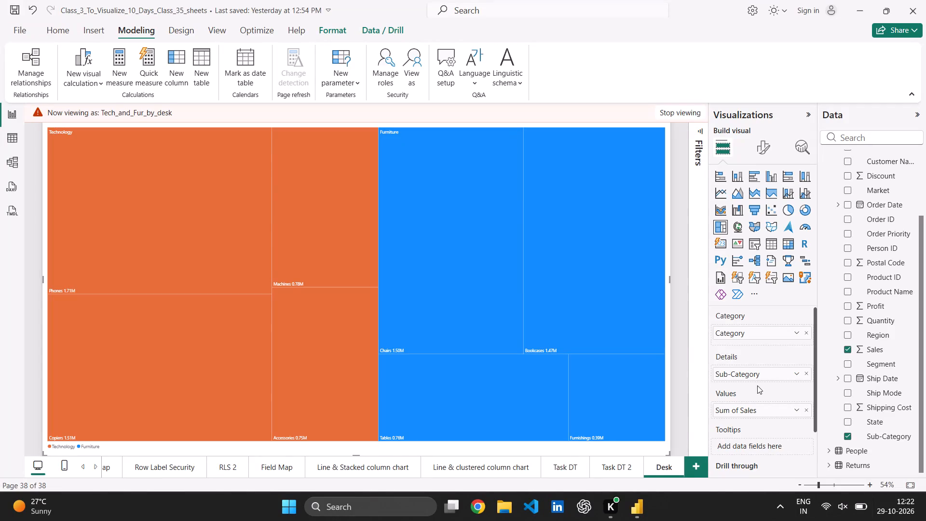
# Add a new blank report page after the Desk page.
pyautogui.moveTo(697, 455); pyautogui.dragTo(697, 462)
pyautogui.click(697, 462)
pyautogui.click(493, 358)
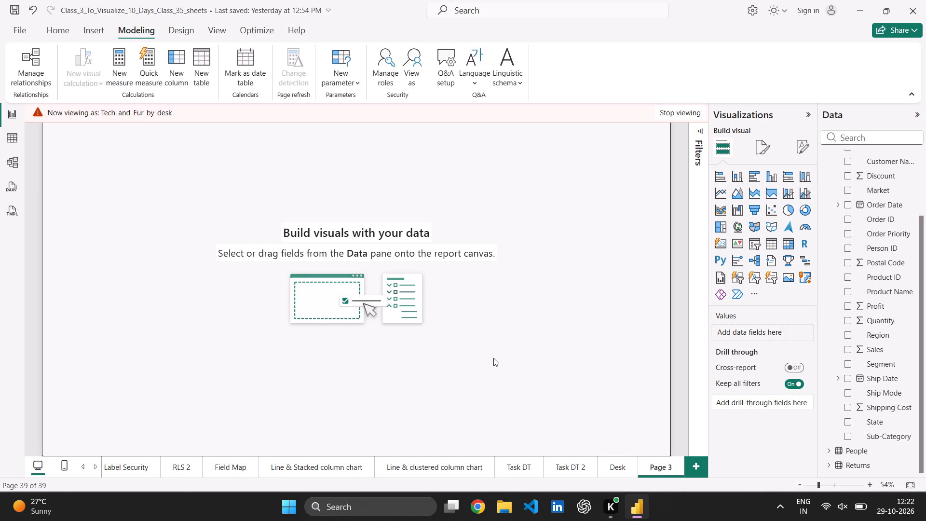
# Insert an empty gauge visual on the new page, enlarge it to just over half the page width and align it with the page's left edge.
pyautogui.click(808, 224)
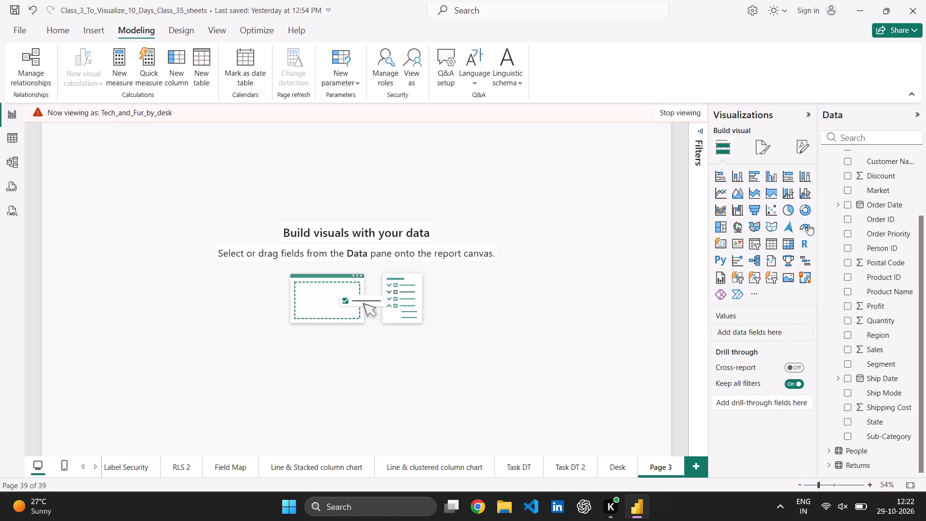
pyautogui.click(136, 193)
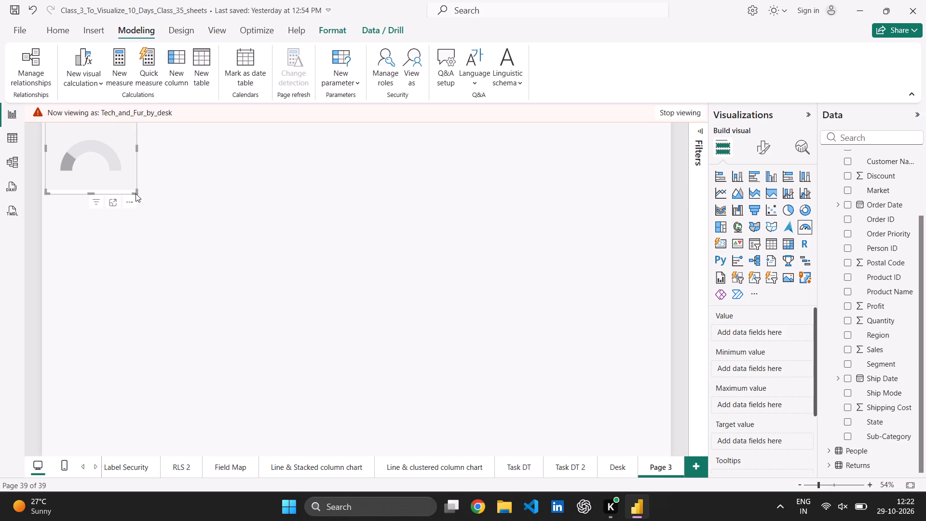
pyautogui.moveTo(137, 192); pyautogui.dragTo(388, 293)
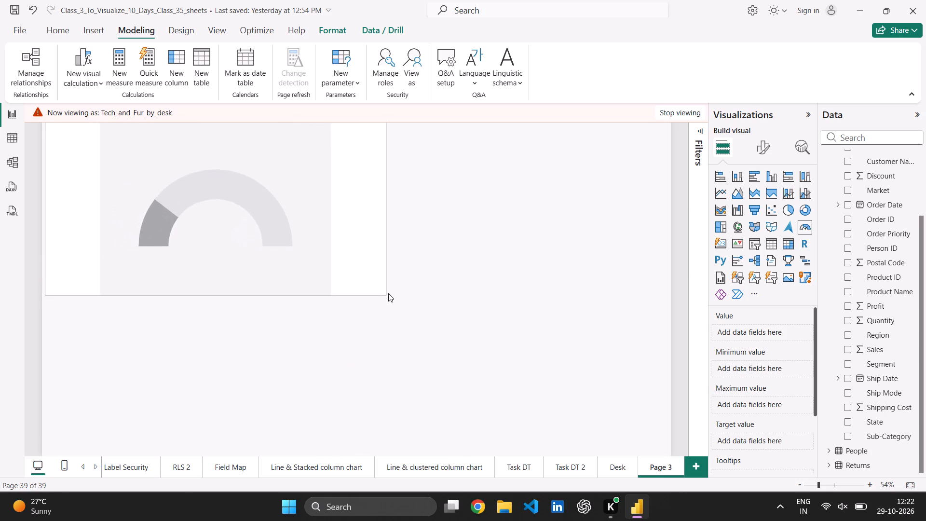
pyautogui.moveTo(388, 293); pyautogui.dragTo(397, 300)
pyautogui.moveTo(368, 273); pyautogui.dragTo(358, 271)
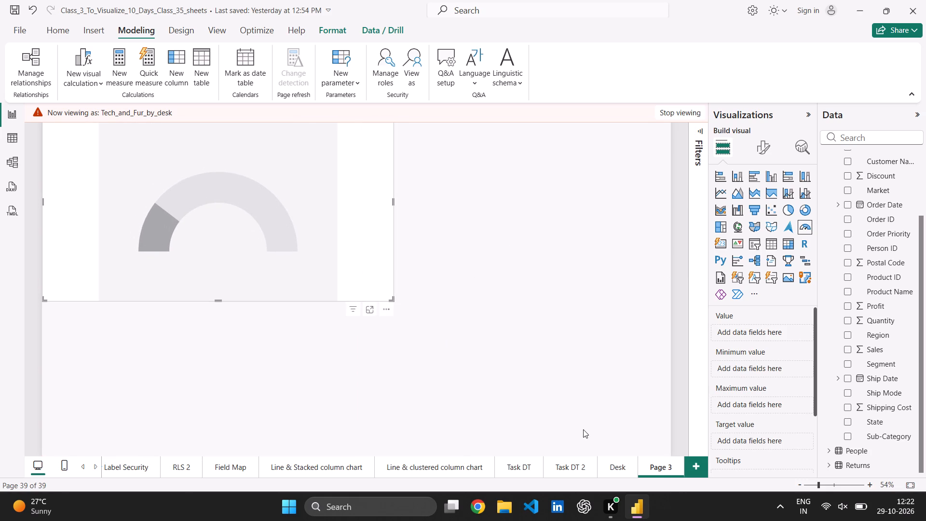
# Rename the new page as Gauge Chart.
pyautogui.doubleClick(669, 467)
pyautogui.press('BackSpace')
pyautogui.press('BackSpace')
pyautogui.press('BackSpace')
pyautogui.press('BackSpace')
pyautogui.press('BackSpace')
pyautogui.press('BackSpace')
pyautogui.press('BackSpace')
pyautogui.press('BackSpace')
pyautogui.press('BackSpace')
pyautogui.press('BackSpace')
pyautogui.press('BackSpace')
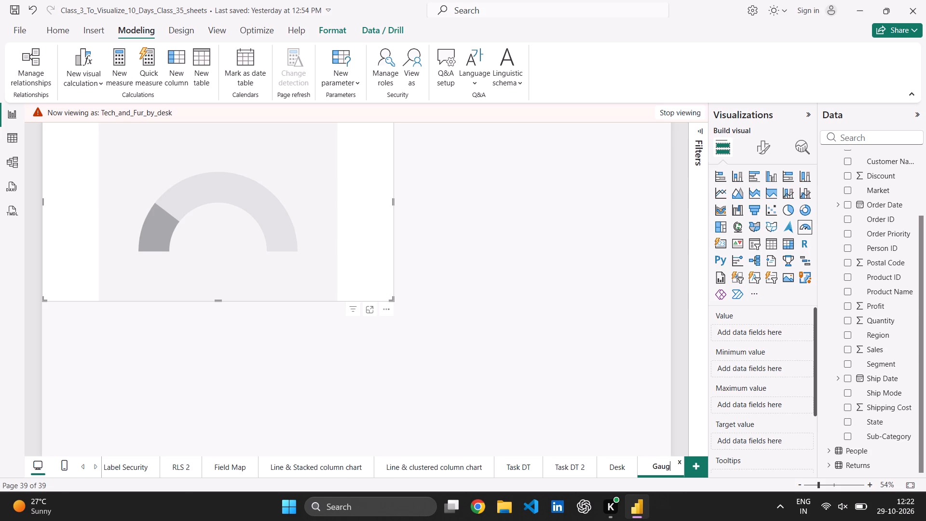
pyautogui.press('BackSpace')
pyautogui.press('Return')
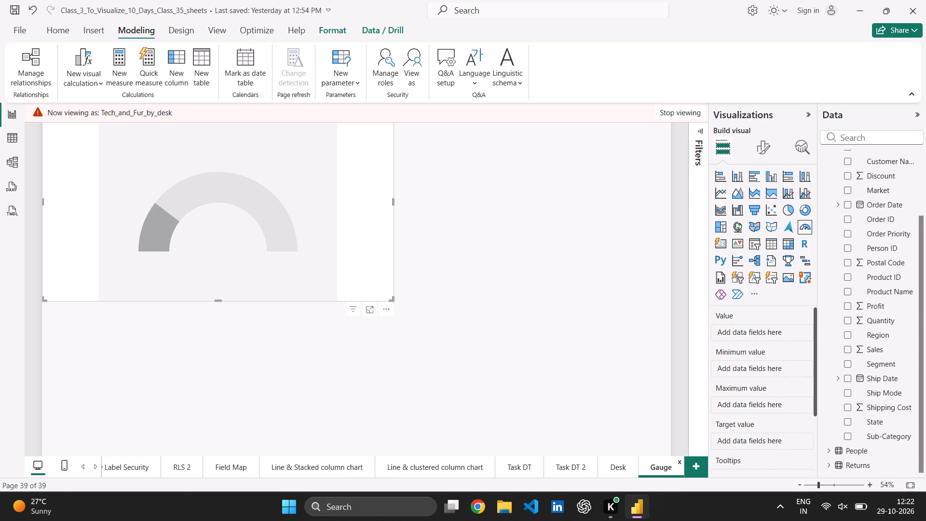
pyautogui.doubleClick(668, 471)
pyautogui.press('space')
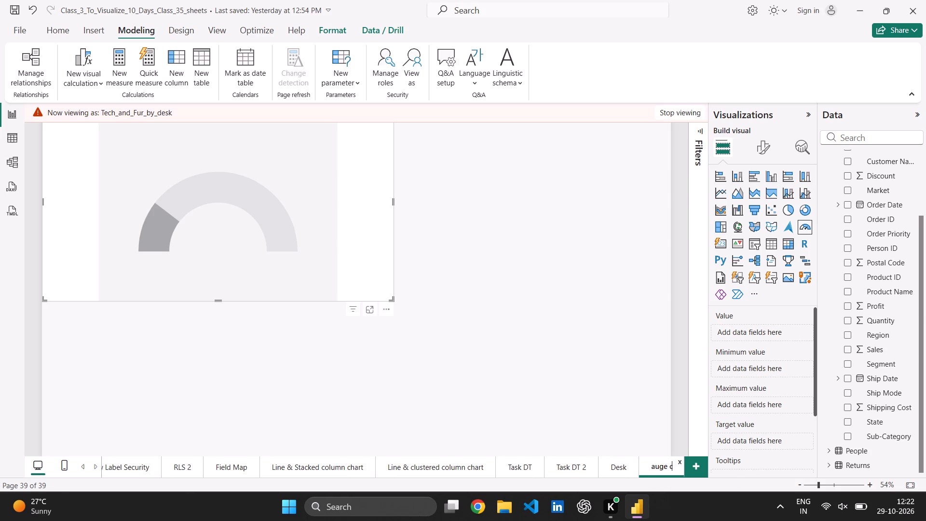
pyautogui.press('BackSpace')
pyautogui.write('rt')
pyautogui.press('Return')
# Enlarge the empty gauge visual until it fills the whole Gauge Chart page.
pyautogui.click(549, 288)
pyautogui.click(366, 243)
pyautogui.moveTo(395, 300); pyautogui.dragTo(698, 433)
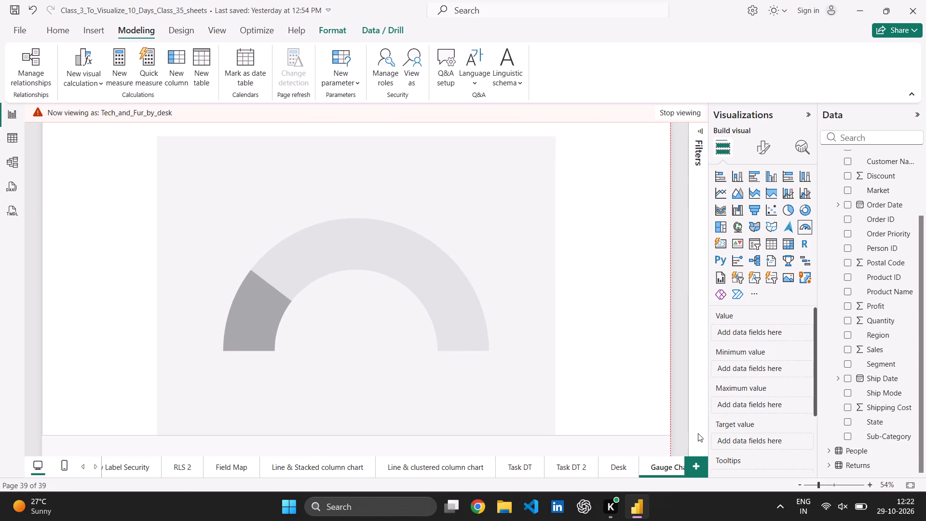
pyautogui.moveTo(698, 433); pyautogui.dragTo(684, 463)
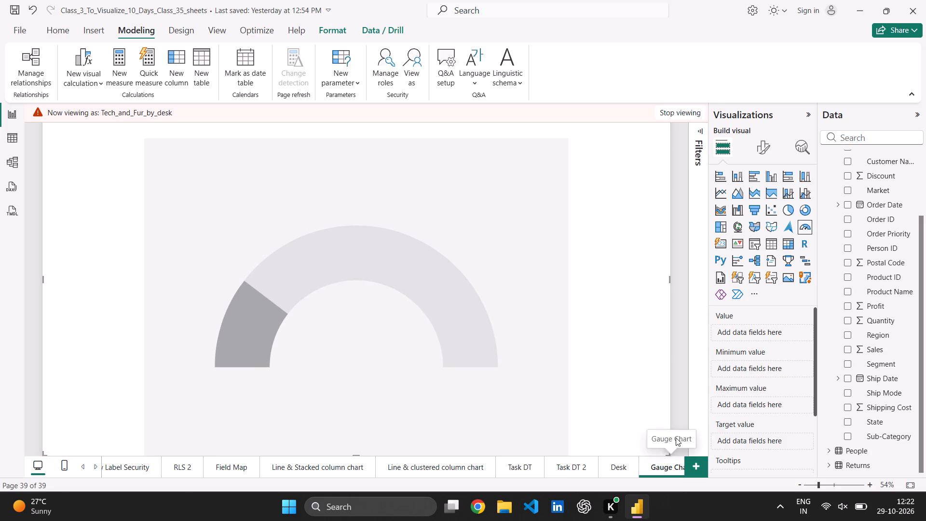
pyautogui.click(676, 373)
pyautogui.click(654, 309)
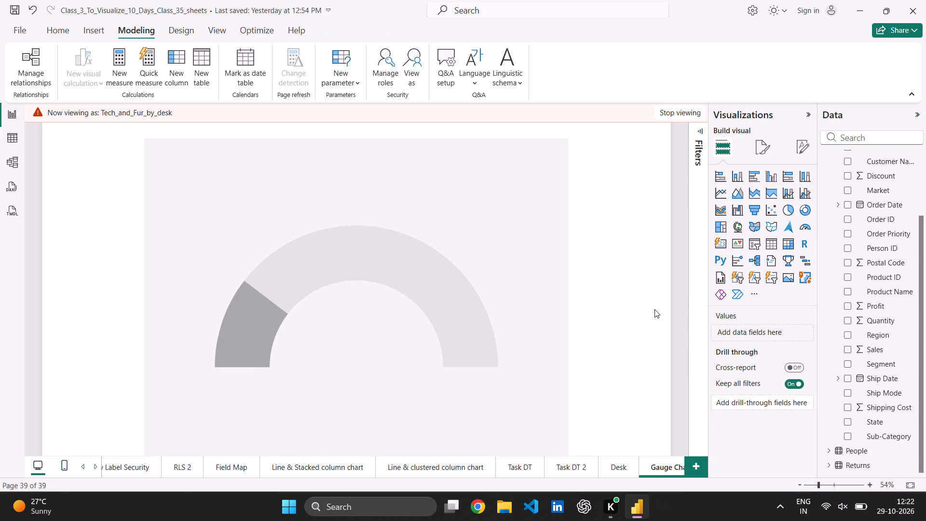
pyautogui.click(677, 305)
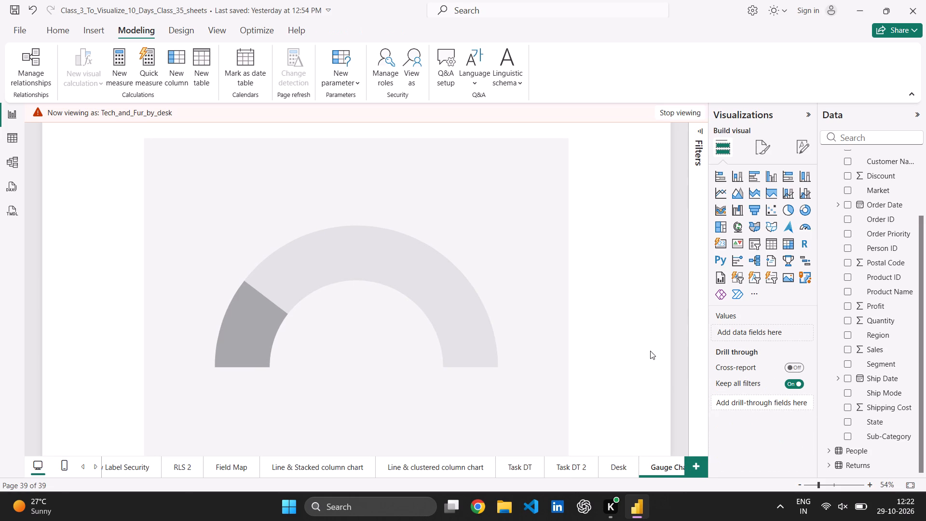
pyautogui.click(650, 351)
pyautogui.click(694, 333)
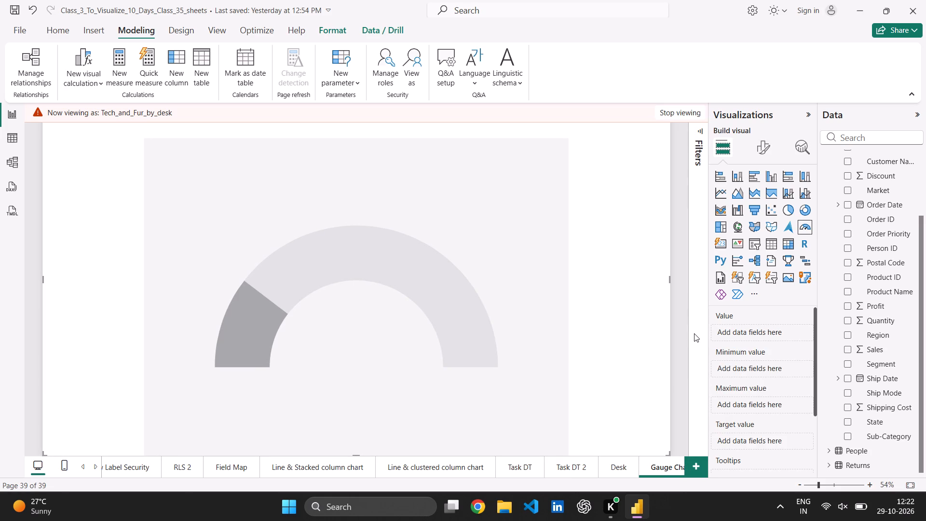
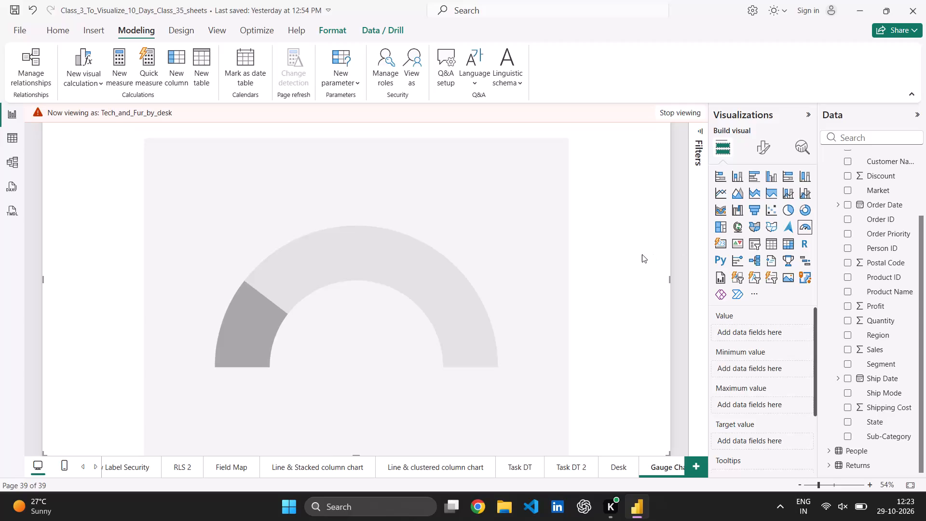
# Add the Sales field to the empty gauge visual as its value.
pyautogui.click(846, 345)
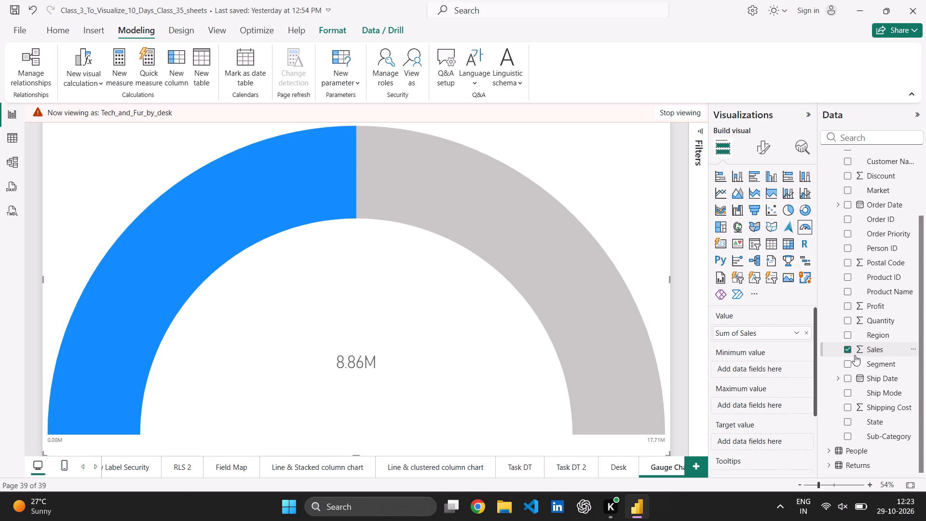
pyautogui.click(691, 325)
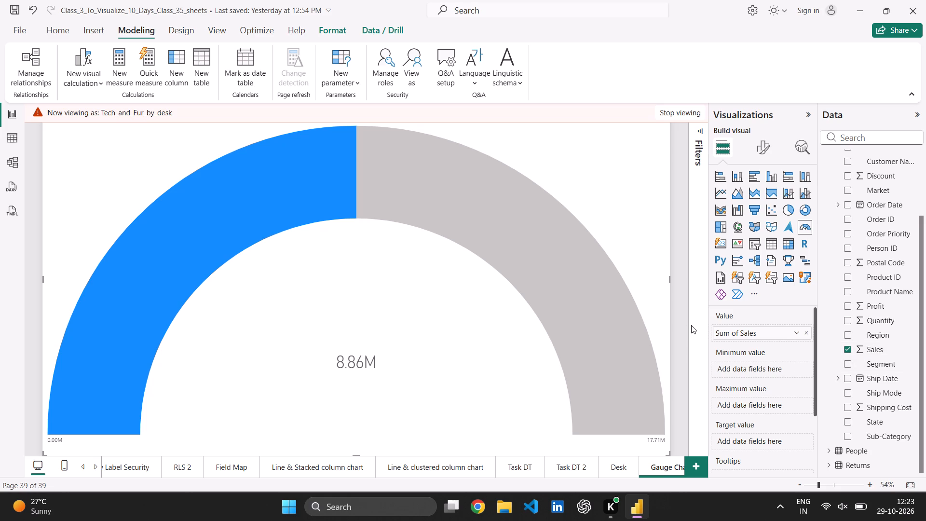
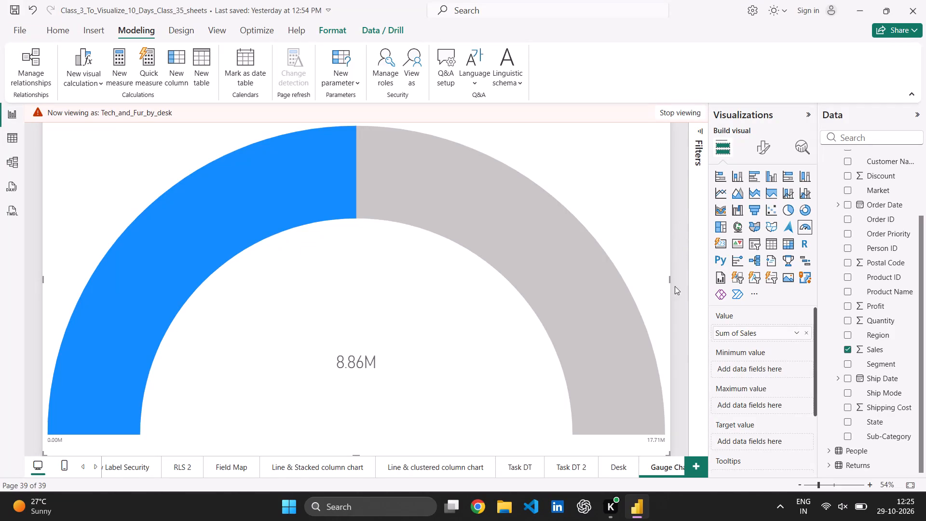
# Narrow the gauge visual to about three quarters of the page width, leaving free space beside it.
pyautogui.moveTo(670, 281); pyautogui.dragTo(502, 280)
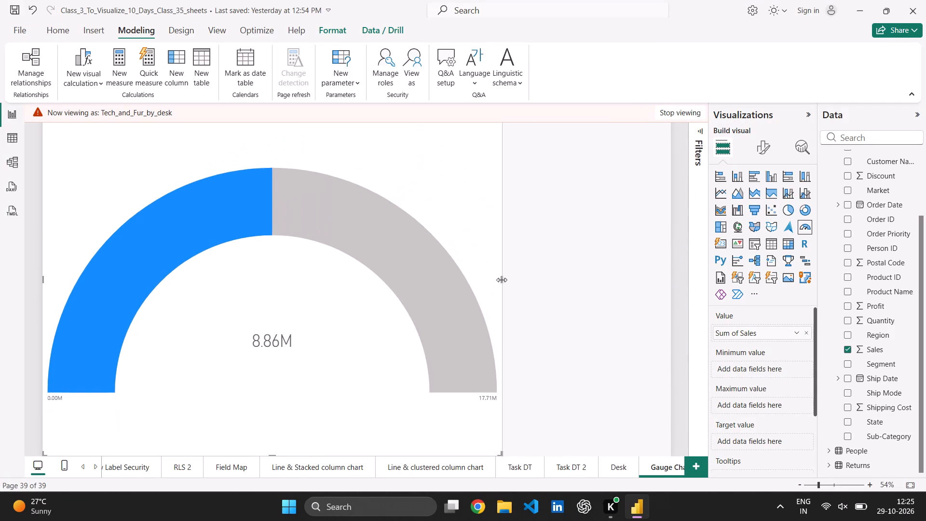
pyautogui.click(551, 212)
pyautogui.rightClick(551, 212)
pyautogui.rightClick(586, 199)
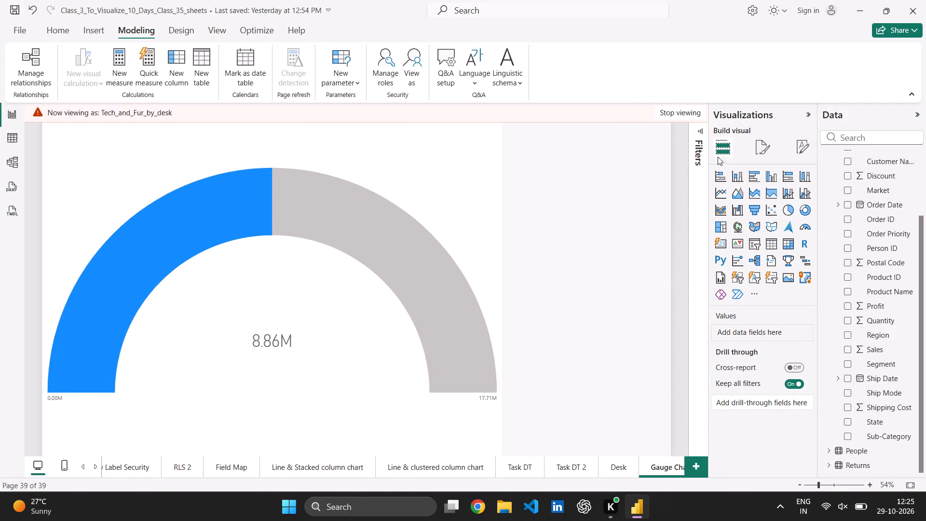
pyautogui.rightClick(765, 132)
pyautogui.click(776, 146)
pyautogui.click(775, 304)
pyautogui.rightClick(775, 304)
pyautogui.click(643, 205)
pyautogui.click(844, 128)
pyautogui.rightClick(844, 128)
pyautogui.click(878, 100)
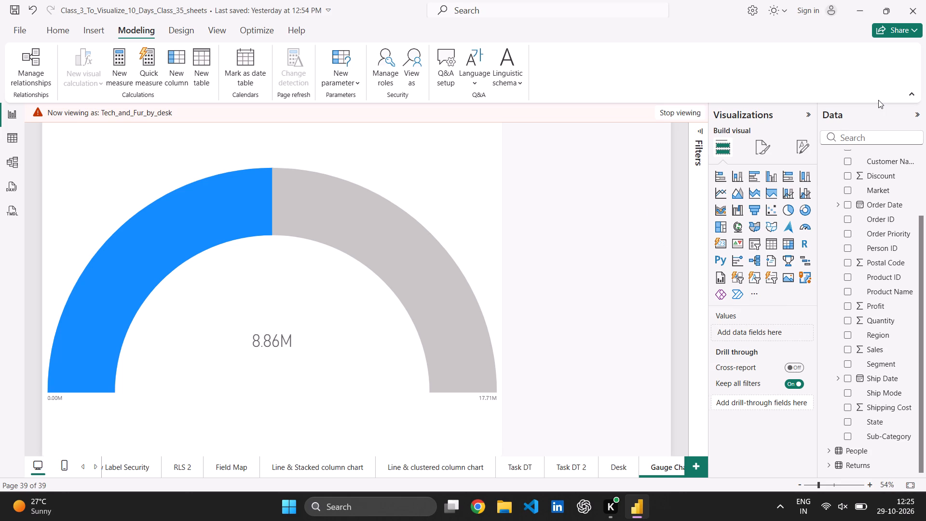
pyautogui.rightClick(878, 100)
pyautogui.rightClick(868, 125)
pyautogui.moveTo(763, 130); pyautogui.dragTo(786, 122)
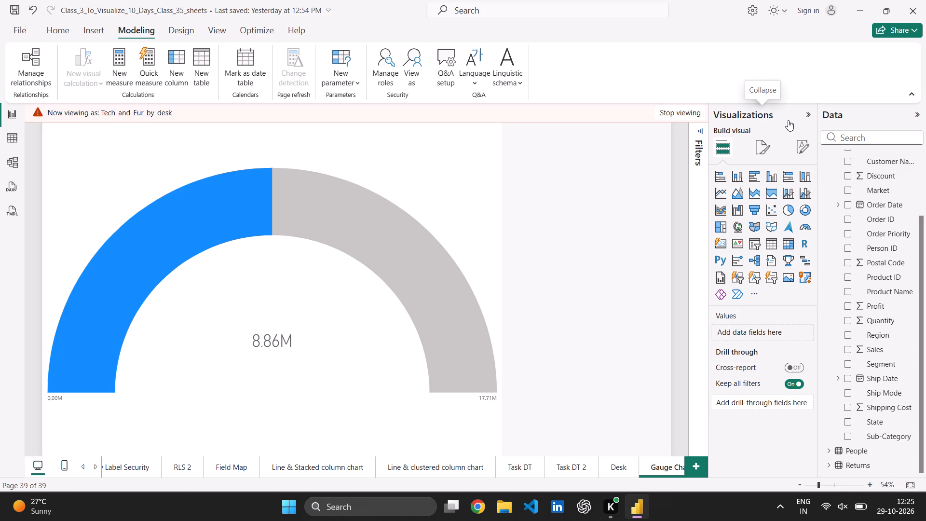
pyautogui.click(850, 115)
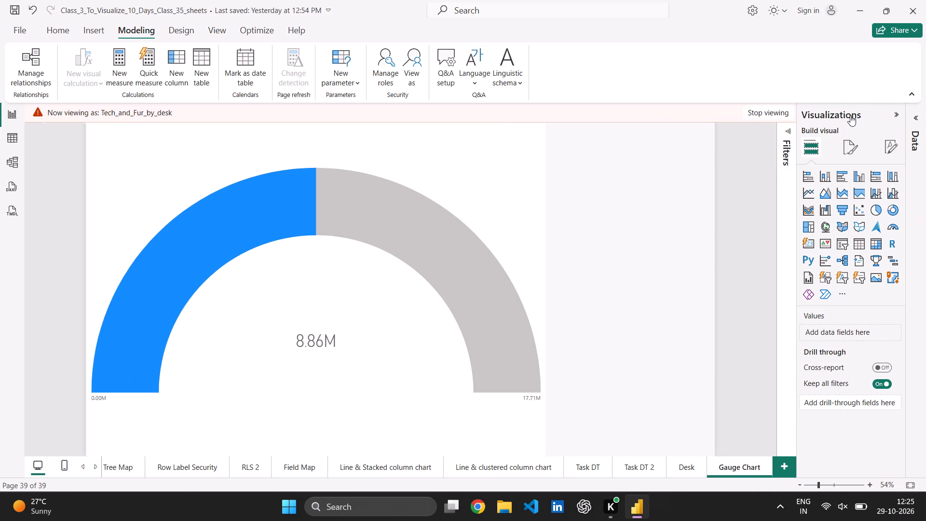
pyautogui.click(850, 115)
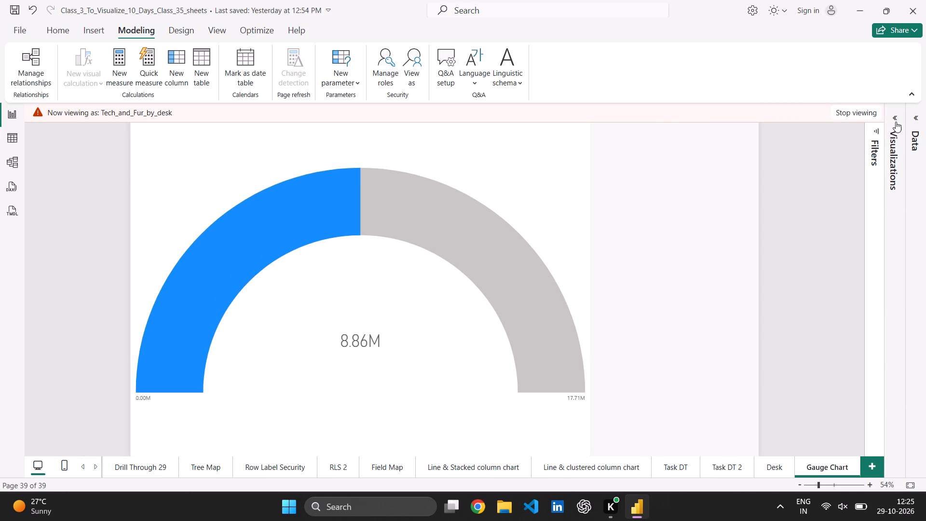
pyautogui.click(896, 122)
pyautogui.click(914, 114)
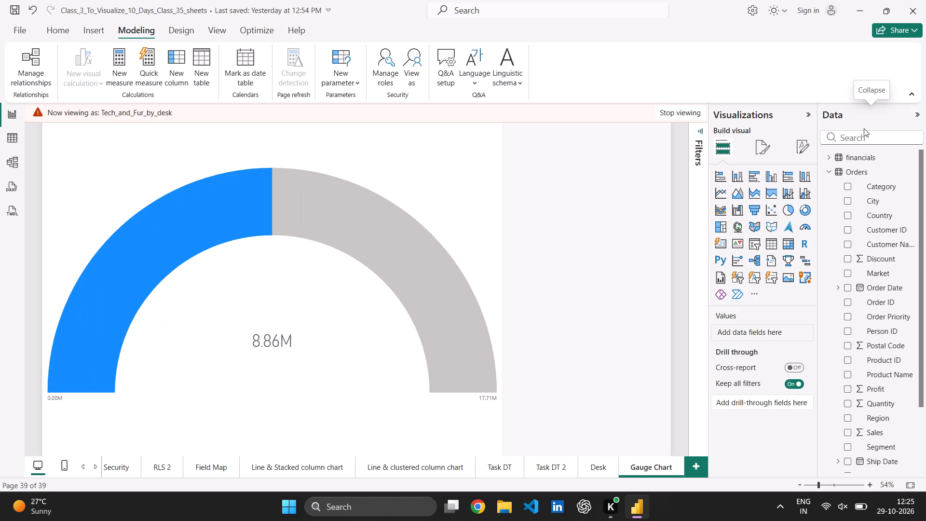
# Create a new measure in the Orders table with the formula Target = 10000.
pyautogui.rightClick(864, 128)
pyautogui.rightClick(836, 212)
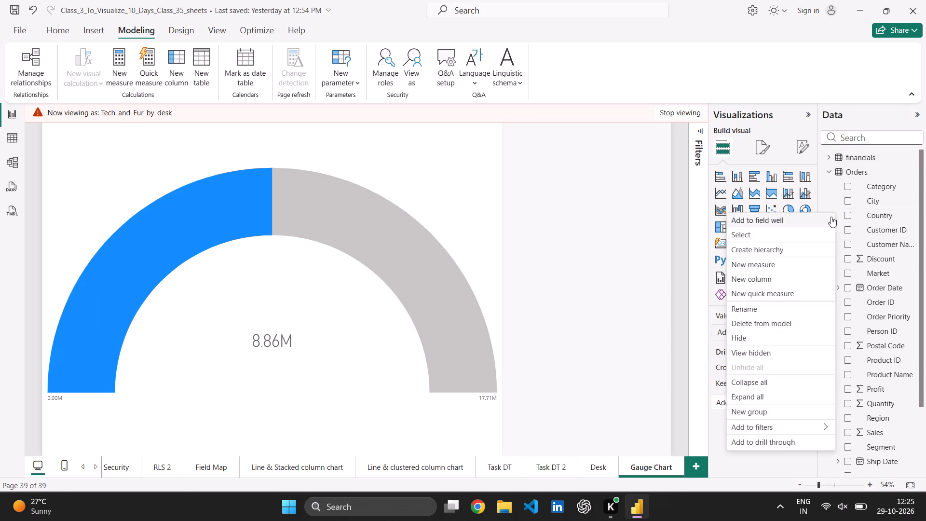
pyautogui.click(773, 267)
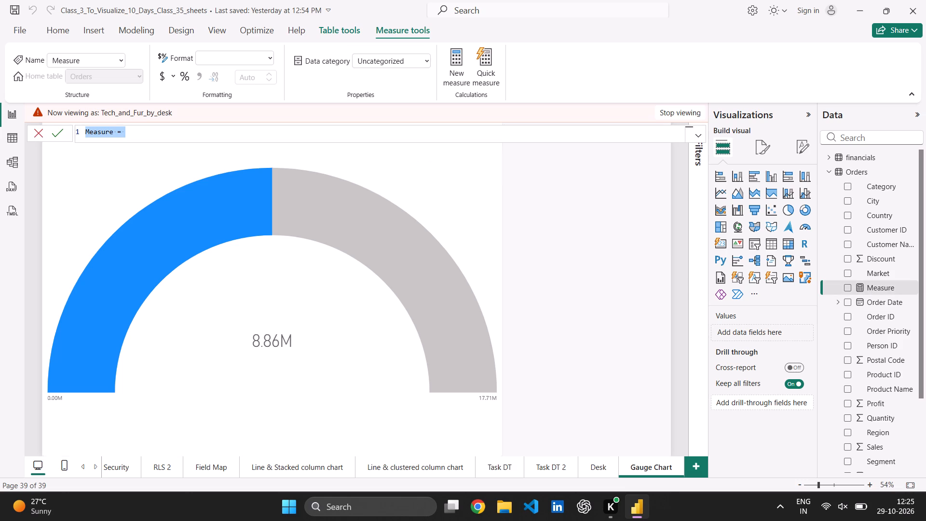
pyautogui.press('t')
pyautogui.press('BackSpace')
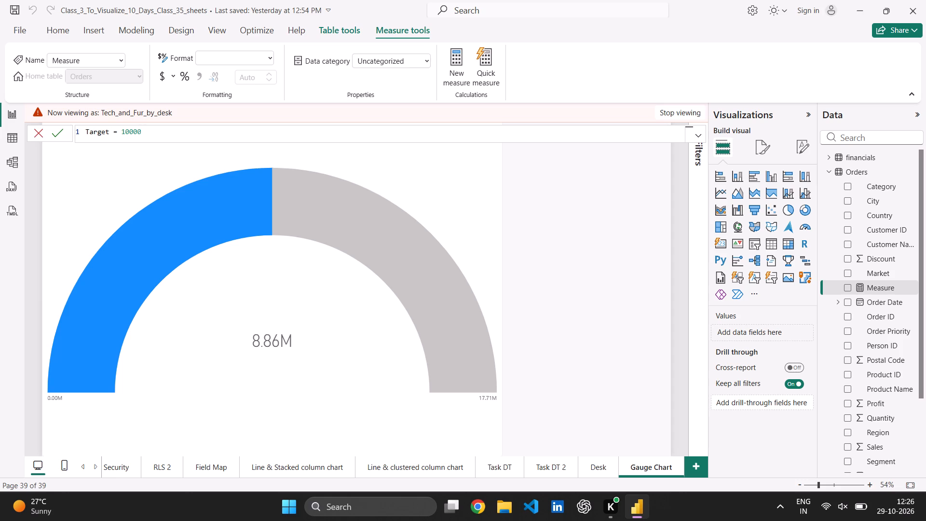
pyautogui.press('Return')
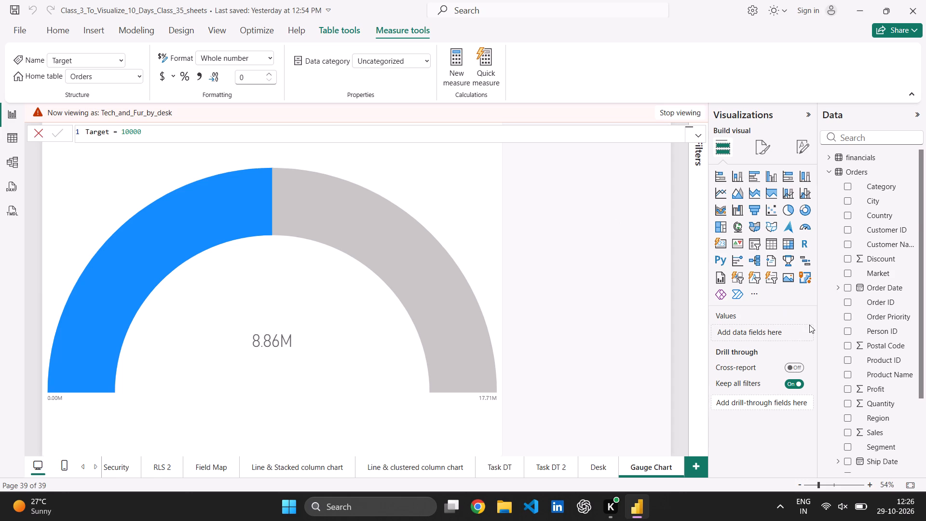
# Plot the Target measure in a new clustered column chart in the free space beside the gauge and make it narrower.
pyautogui.scroll(-3, 911, 410)
pyautogui.click(845, 437)
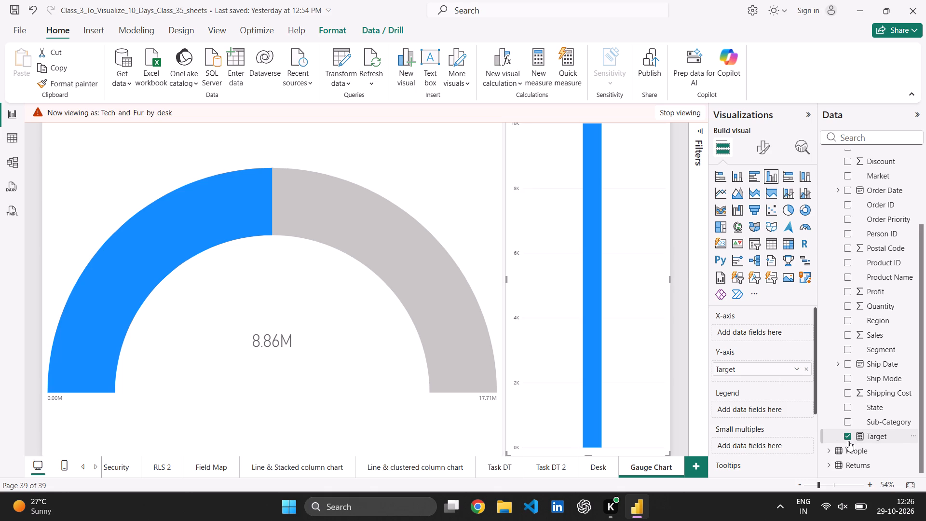
pyautogui.moveTo(507, 279); pyautogui.dragTo(562, 272)
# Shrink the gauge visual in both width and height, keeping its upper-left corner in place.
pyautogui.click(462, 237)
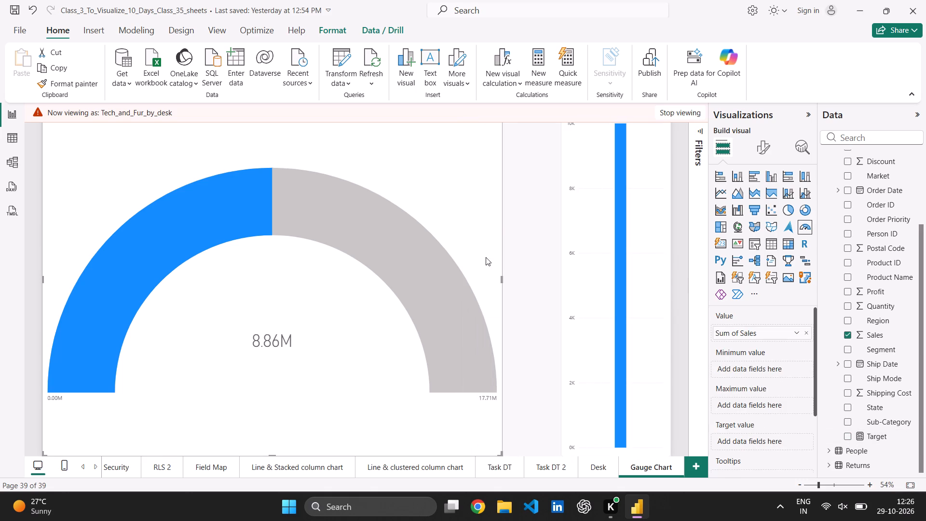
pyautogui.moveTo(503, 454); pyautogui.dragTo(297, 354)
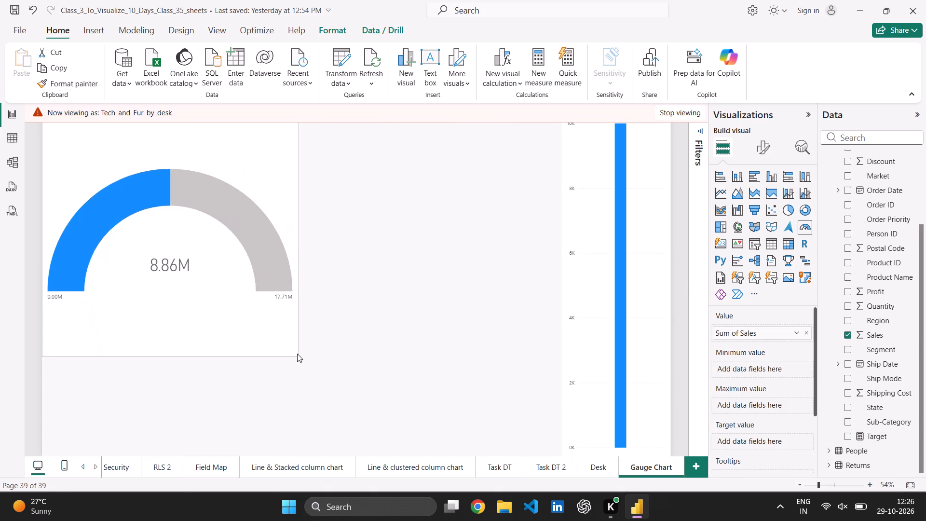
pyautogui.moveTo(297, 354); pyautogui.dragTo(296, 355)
# Shorten the Target column chart and move it slightly inward from the page's right edge.
pyautogui.moveTo(654, 292); pyautogui.dragTo(660, 334)
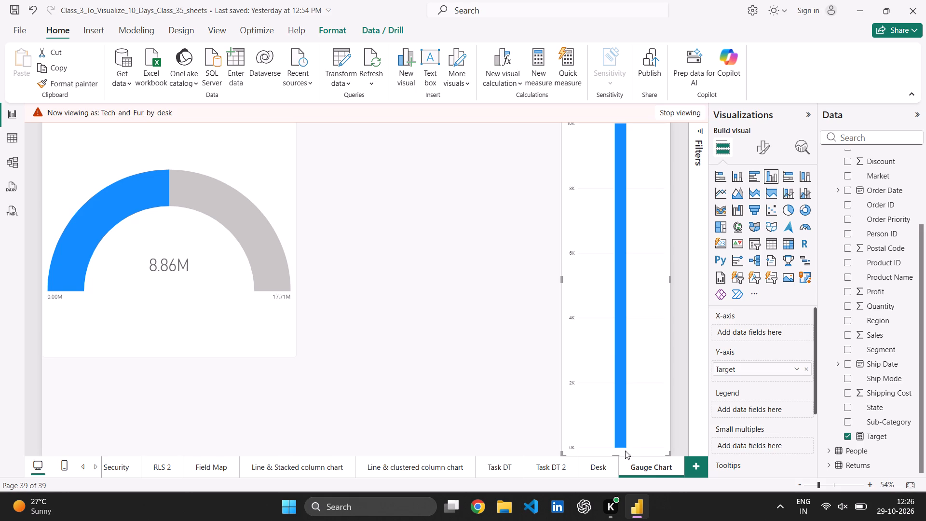
pyautogui.moveTo(617, 455); pyautogui.dragTo(624, 333)
pyautogui.moveTo(603, 188); pyautogui.dragTo(601, 221)
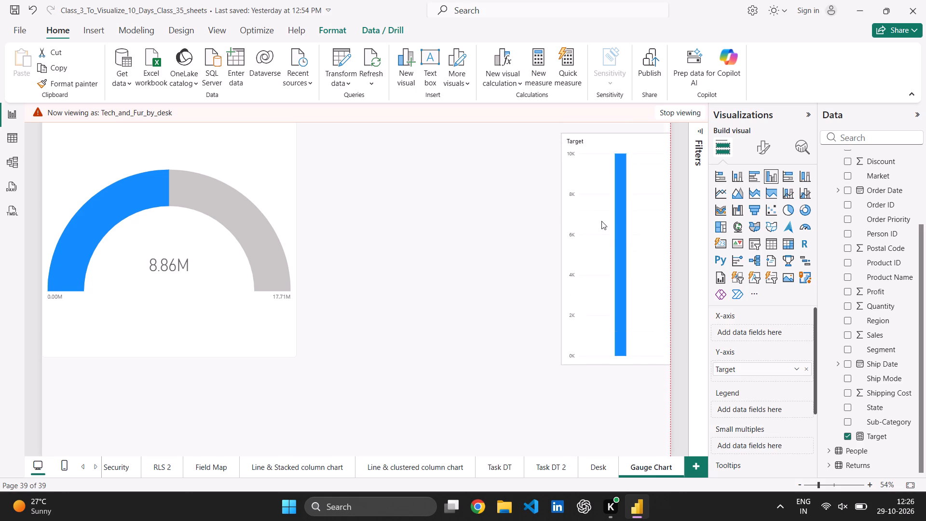
pyautogui.moveTo(601, 221); pyautogui.dragTo(560, 218)
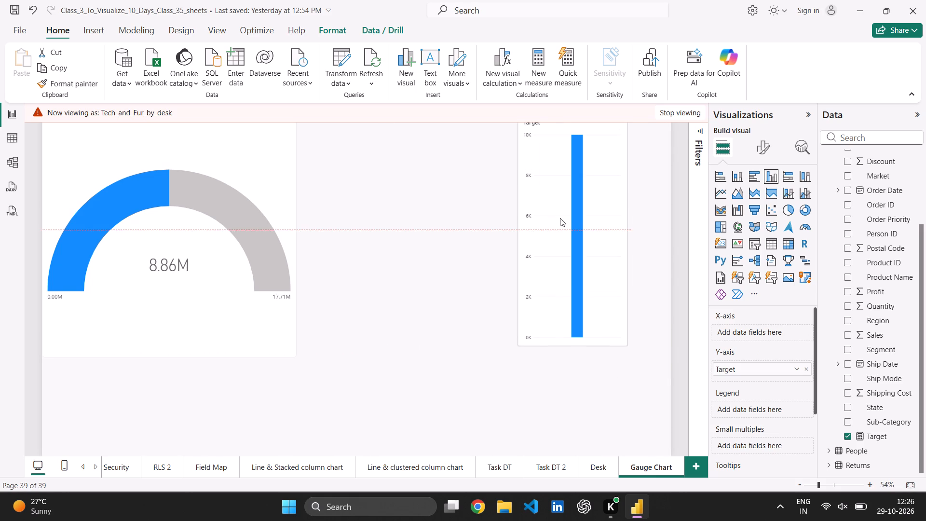
pyautogui.moveTo(560, 218); pyautogui.dragTo(561, 235)
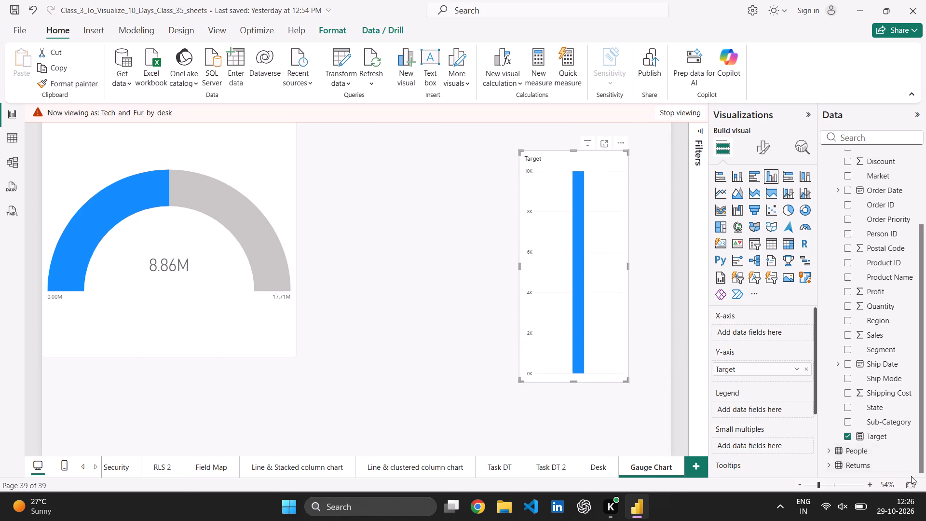
# Stop viewing the report as the Tech_and_Fur_by_desk role.
pyautogui.click(909, 483)
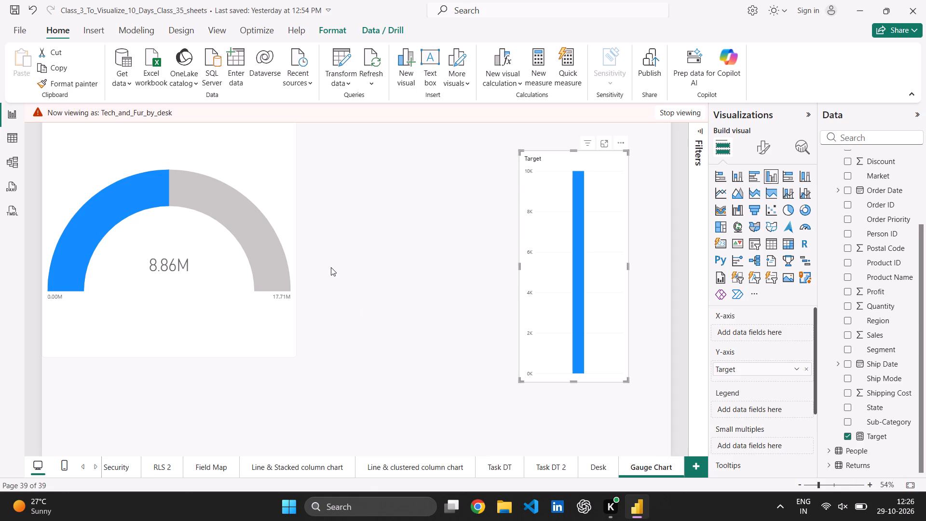
pyautogui.click(331, 267)
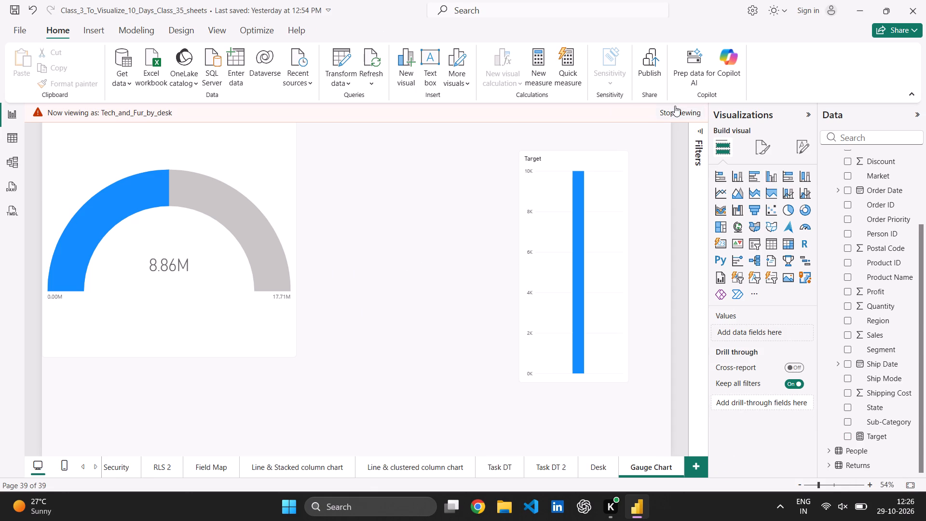
pyautogui.click(674, 111)
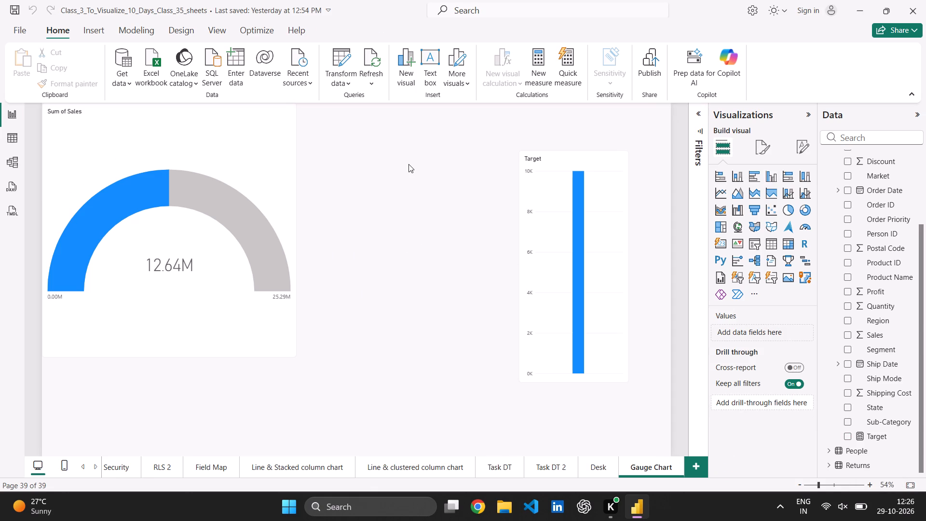
# Move the Target column chart up to the page's top edge, closer to the gauge.
pyautogui.click(250, 127)
pyautogui.moveTo(561, 157); pyautogui.dragTo(504, 101)
# Add the Target measure to the Sales gauge as its target value.
pyautogui.click(271, 137)
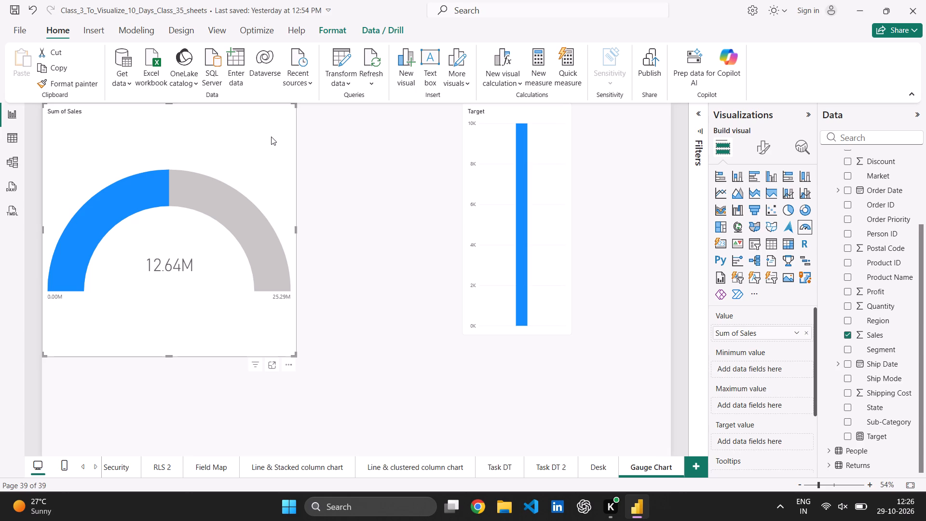
pyautogui.scroll(-1, 773, 371)
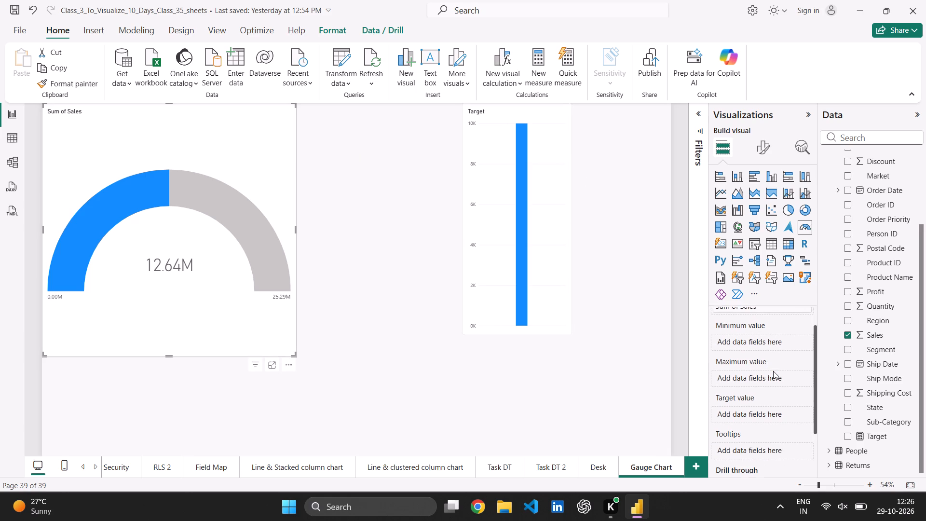
pyautogui.scroll(-1, 773, 371)
pyautogui.scroll(-2, 918, 417)
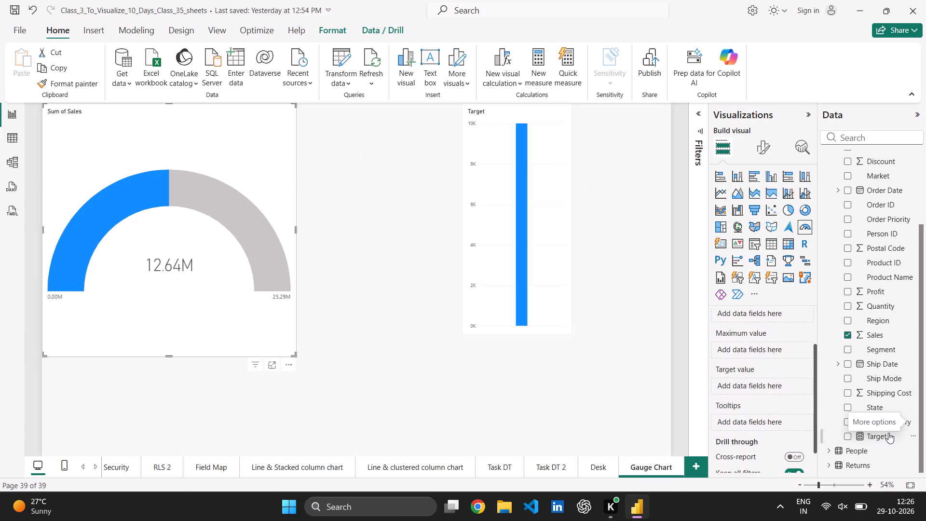
pyautogui.moveTo(884, 439); pyautogui.dragTo(776, 390)
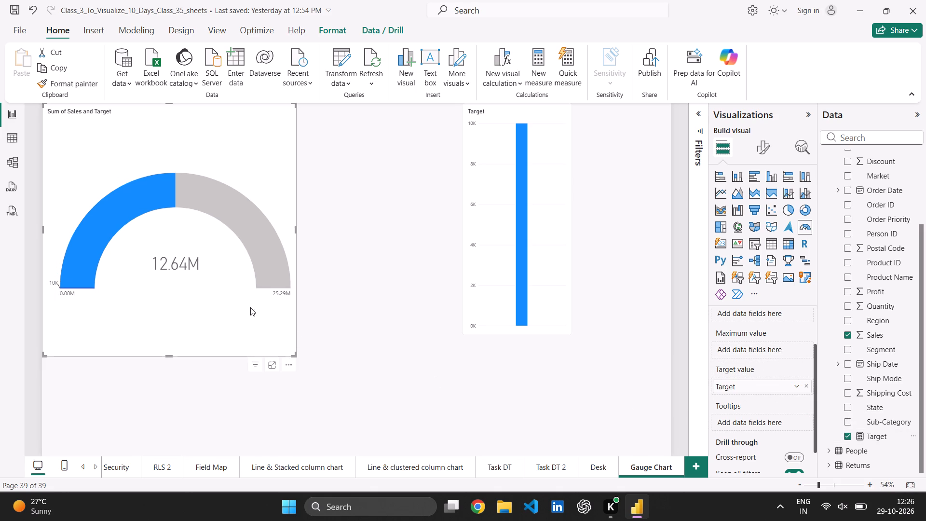
# Widen the gauge toward the Target column chart and match its bottom edge to that chart.
pyautogui.click(296, 356)
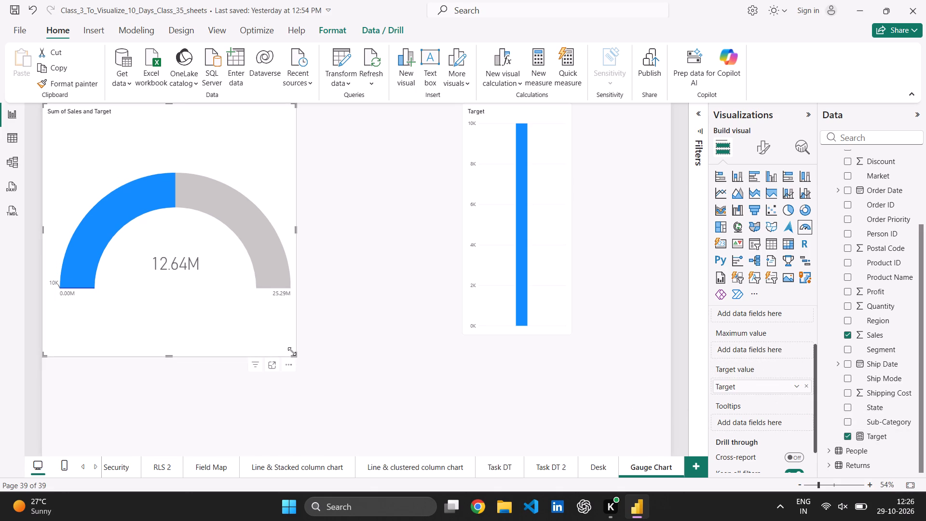
pyautogui.moveTo(295, 352); pyautogui.dragTo(456, 330)
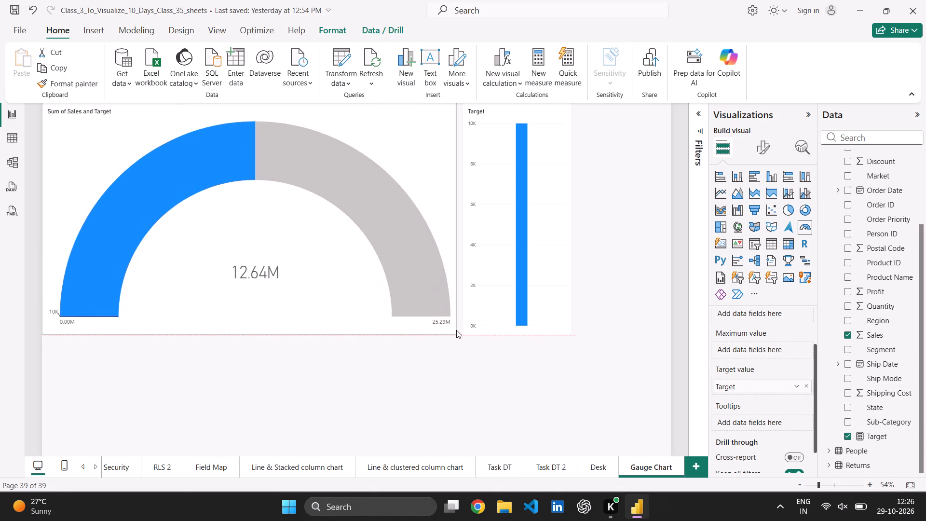
pyautogui.moveTo(456, 330); pyautogui.dragTo(446, 327)
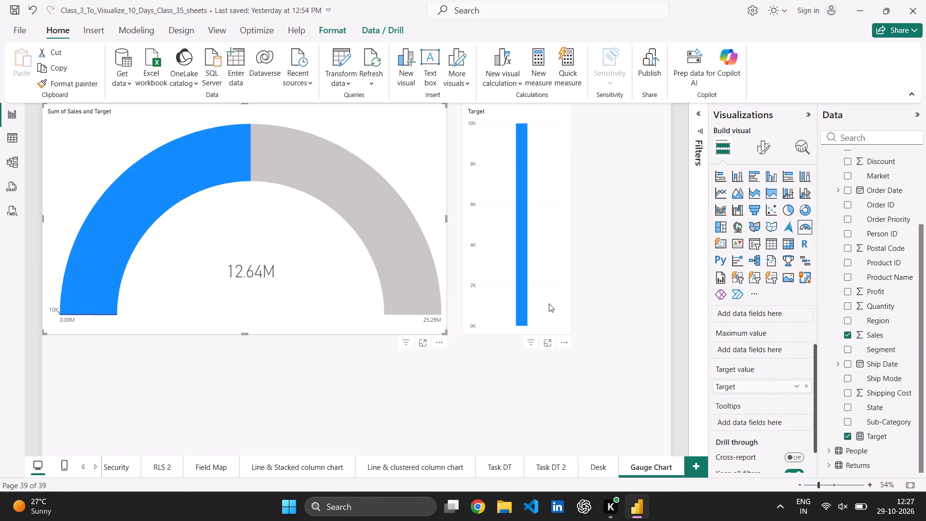
# Move the Target column chart farther from the gauge along the page's top edge and widen it slightly.
pyautogui.moveTo(549, 303); pyautogui.dragTo(601, 297)
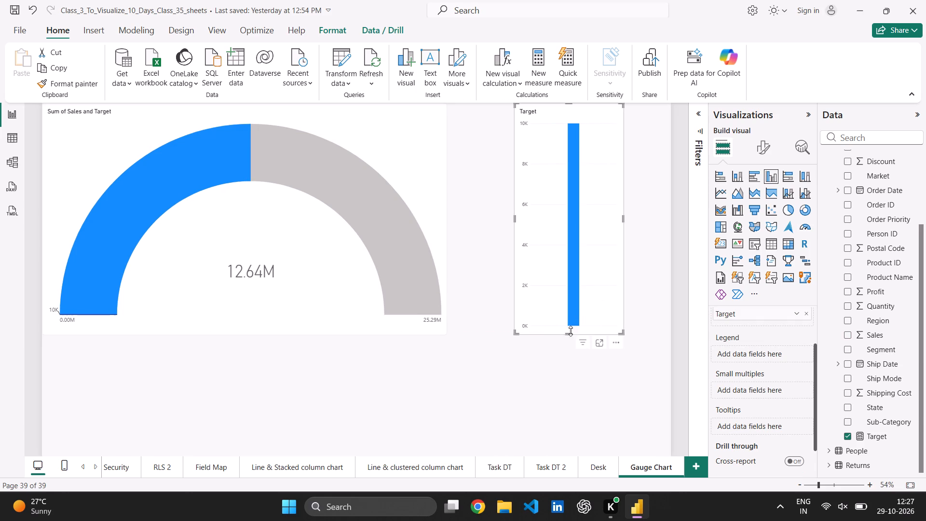
pyautogui.moveTo(513, 217); pyautogui.dragTo(500, 219)
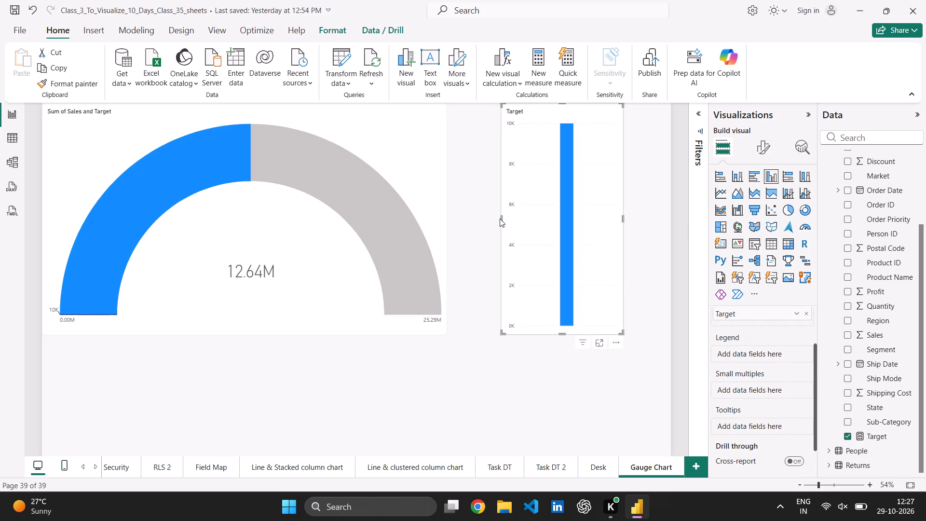
pyautogui.doubleClick(622, 219)
# Widen the Target column chart slightly and shift it a little closer to the gauge.
pyautogui.moveTo(623, 217); pyautogui.dragTo(639, 212)
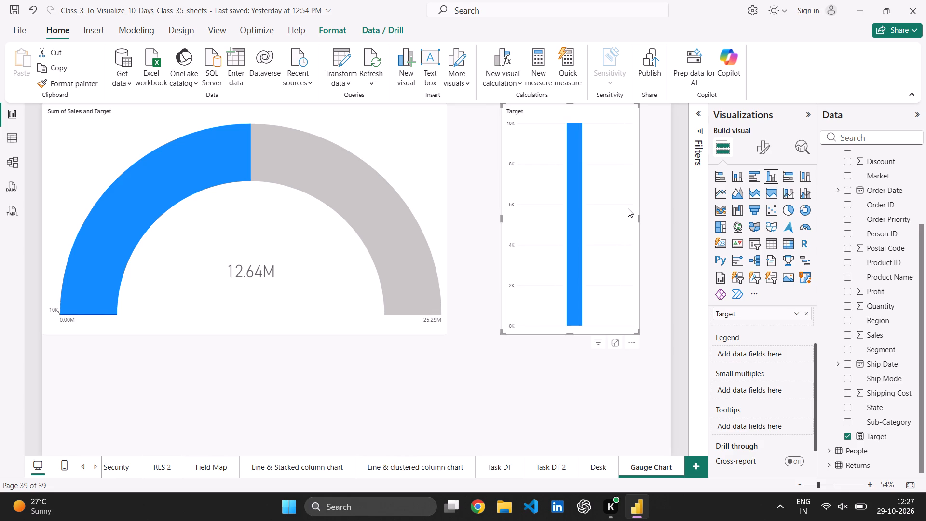
pyautogui.moveTo(628, 208); pyautogui.dragTo(617, 209)
pyautogui.click(571, 390)
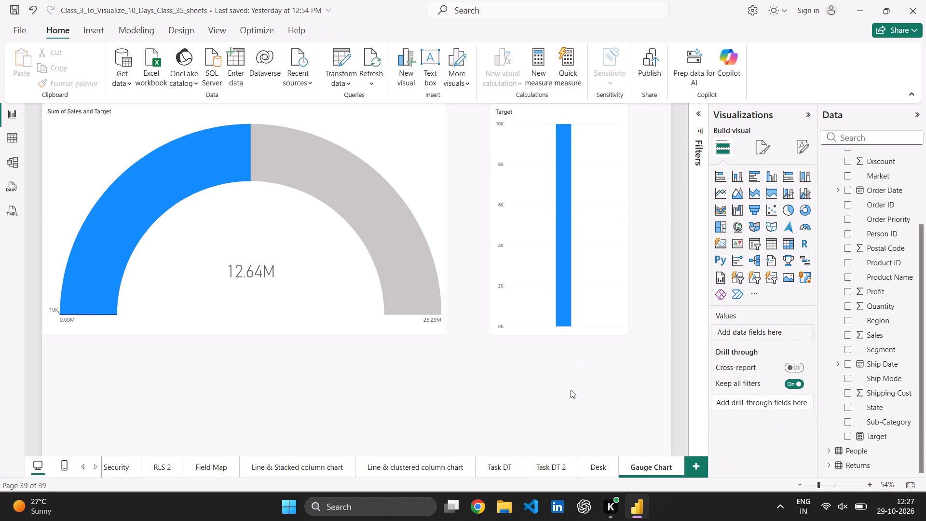
# Narrow the Sales gauge to roughly half the page width, widening the gap before the Target column chart.
pyautogui.click(436, 207)
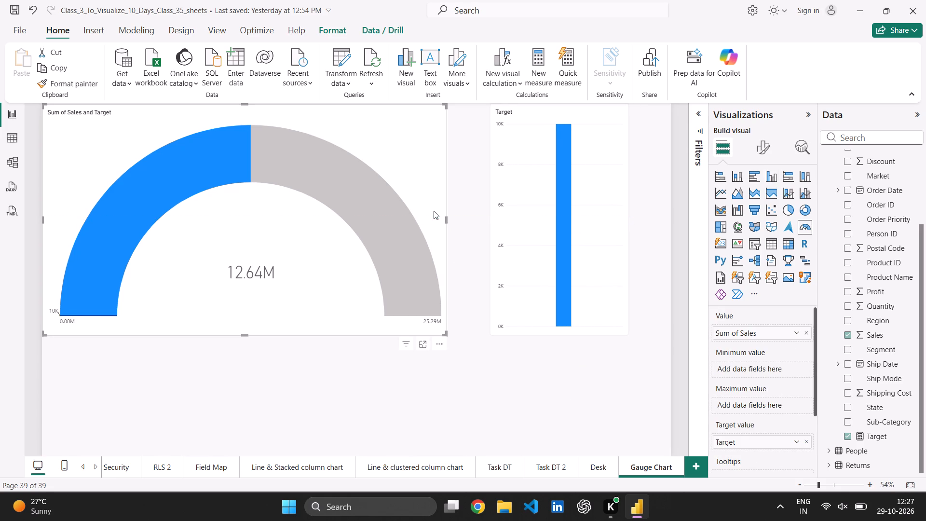
pyautogui.moveTo(448, 218); pyautogui.dragTo(407, 216)
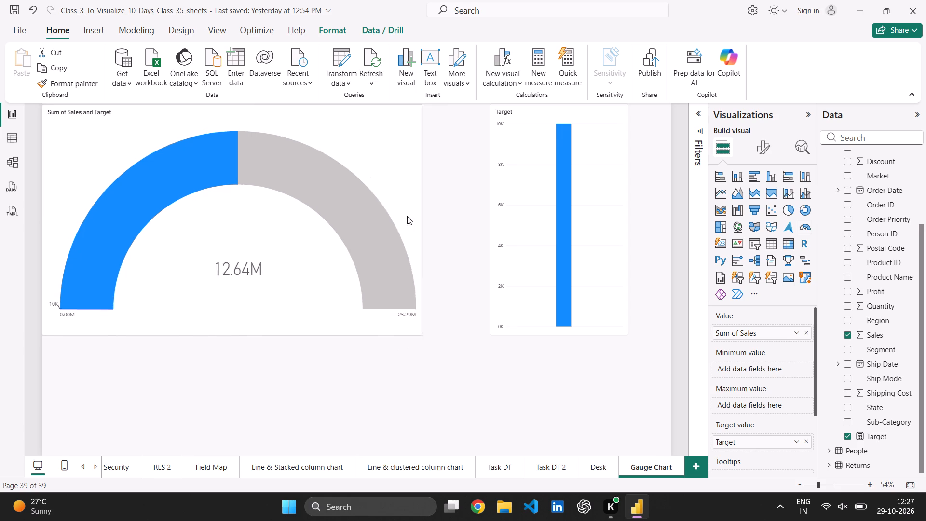
pyautogui.moveTo(407, 216); pyautogui.dragTo(371, 214)
pyautogui.click(450, 198)
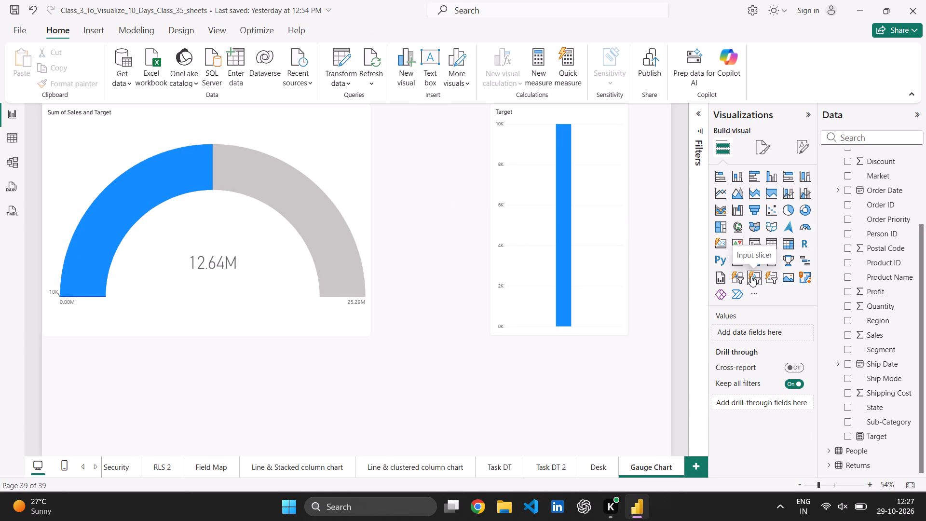
# Add an empty list slicer to the page.
pyautogui.click(765, 274)
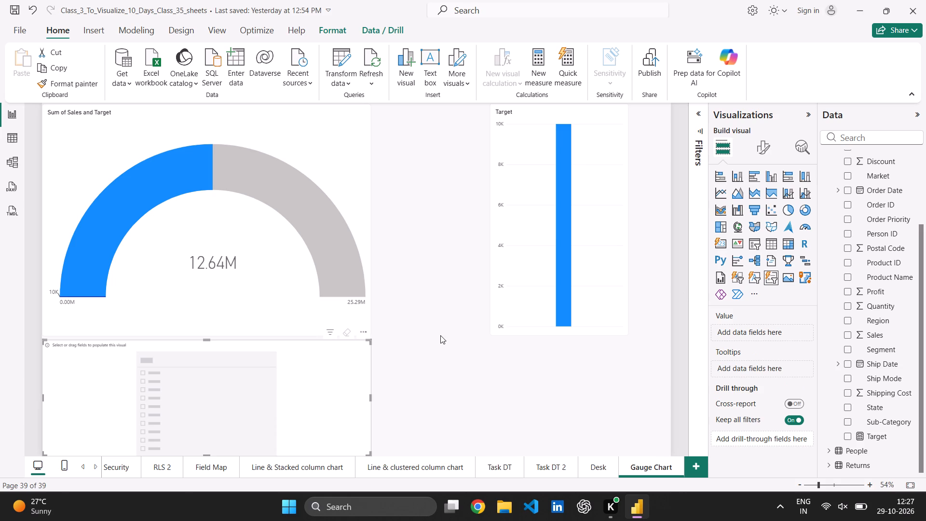
# Move the Target column chart to the page's right edge, keeping it aligned with the page top.
pyautogui.moveTo(531, 203); pyautogui.dragTo(567, 196)
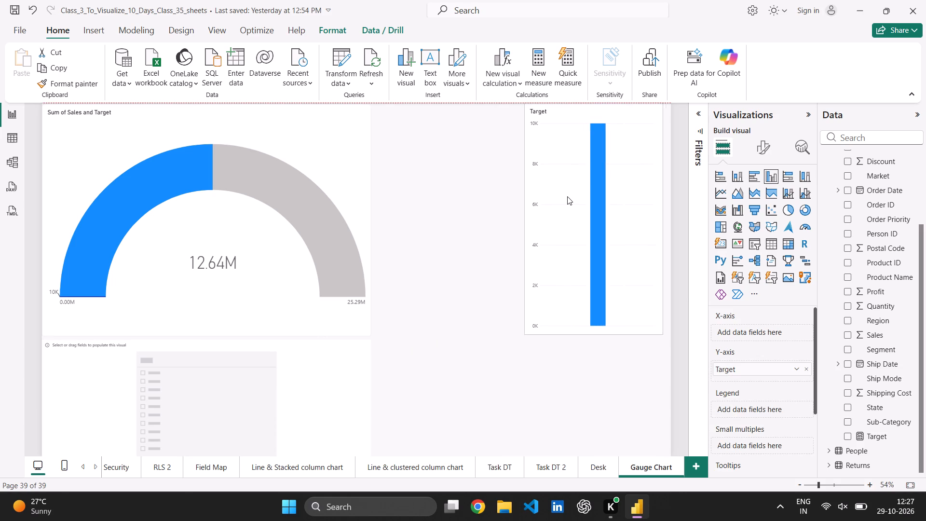
pyautogui.moveTo(567, 196); pyautogui.dragTo(572, 195)
# Add the Customer Name field from the Orders table to the empty slicer.
pyautogui.click(324, 362)
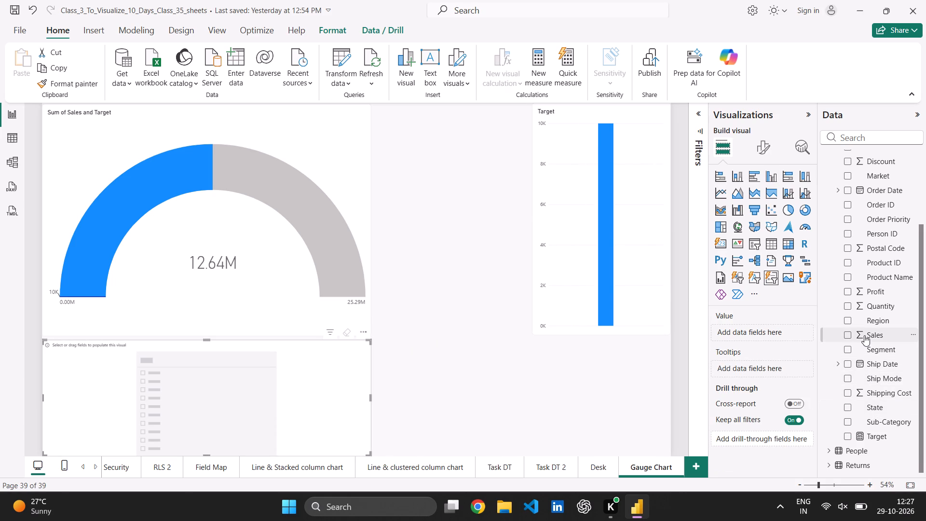
pyautogui.scroll(2, 864, 335)
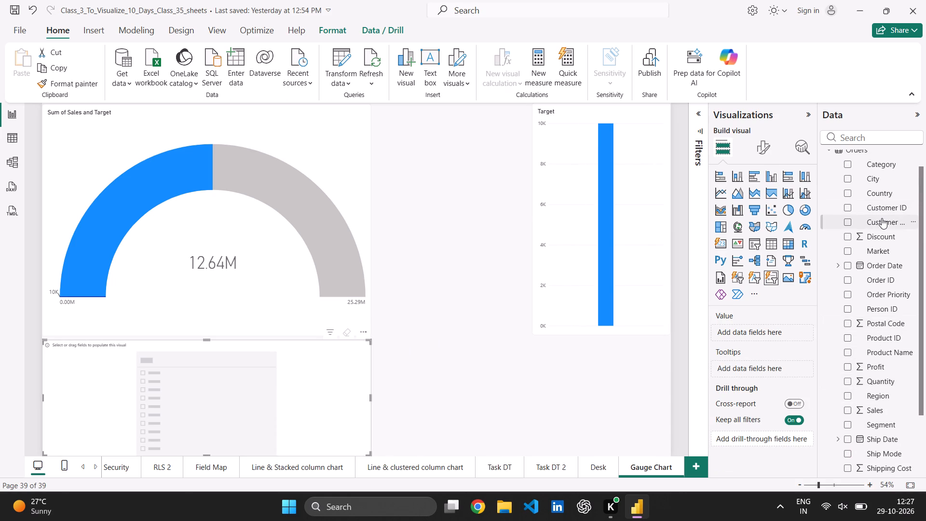
pyautogui.click(845, 225)
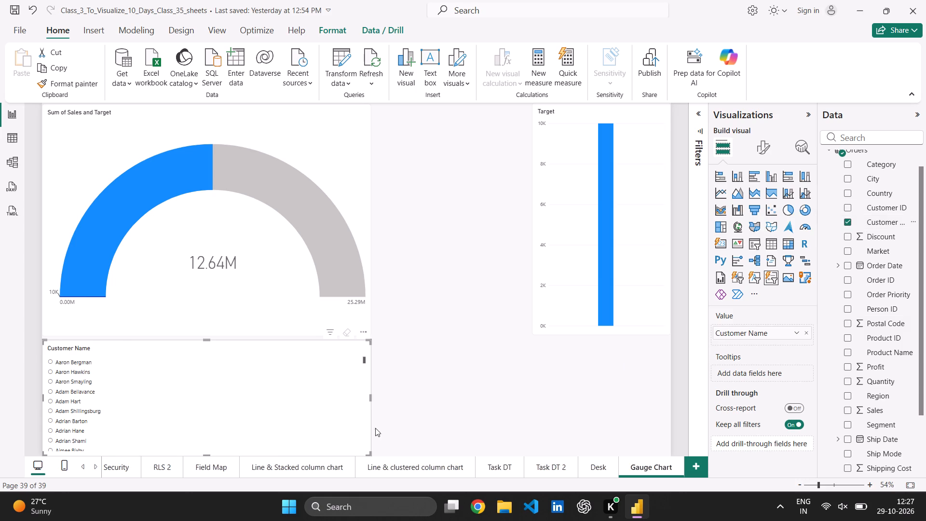
# Narrow the Customer Name slicer and place it at the page top between the gauge and the Target column chart.
pyautogui.moveTo(245, 404); pyautogui.dragTo(490, 404)
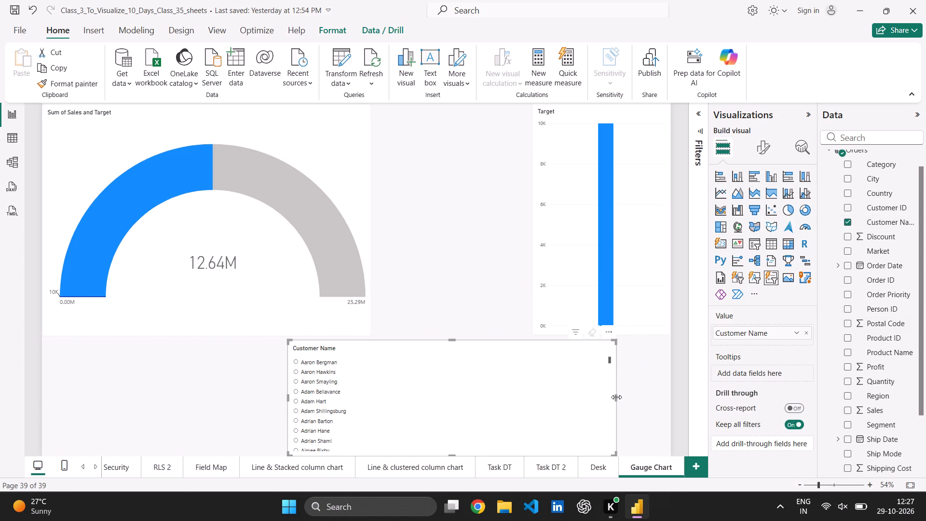
pyautogui.moveTo(616, 397); pyautogui.dragTo(384, 418)
pyautogui.moveTo(348, 399); pyautogui.dragTo(371, 394)
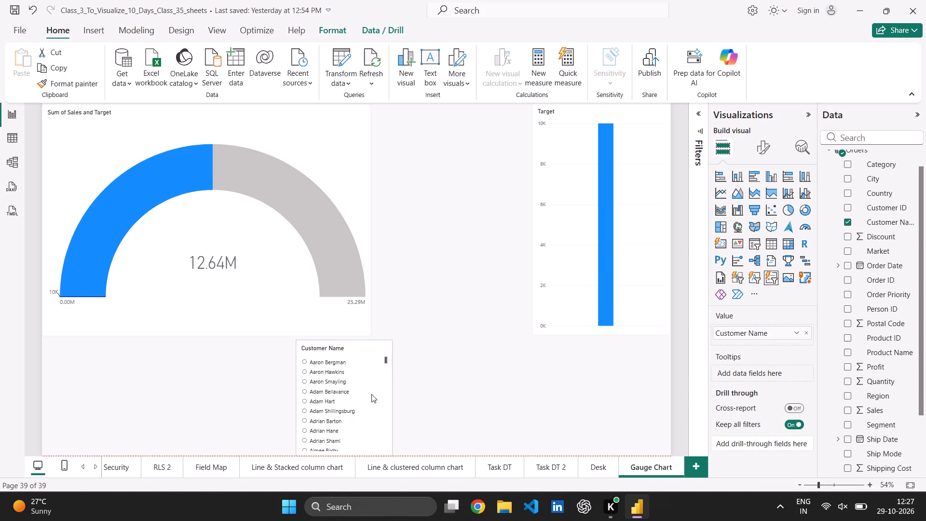
pyautogui.moveTo(371, 394); pyautogui.dragTo(467, 157)
# Extend the Customer Name slicer down almost to the bottom of the page.
pyautogui.click(437, 177)
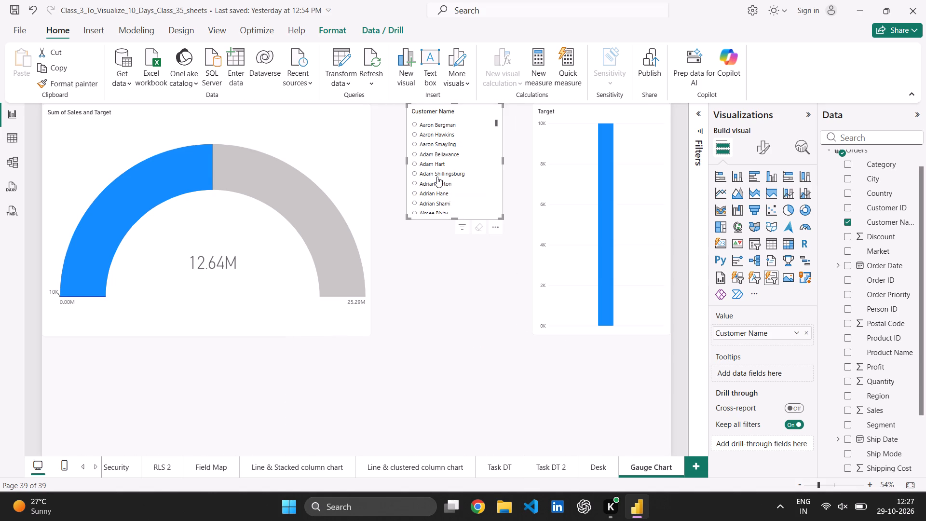
pyautogui.moveTo(454, 217); pyautogui.dragTo(461, 299)
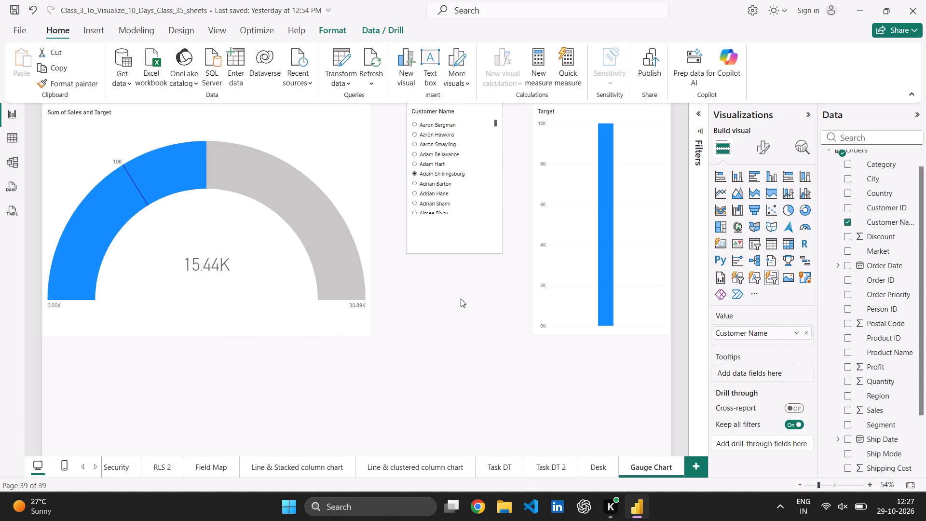
pyautogui.moveTo(461, 299); pyautogui.dragTo(463, 337)
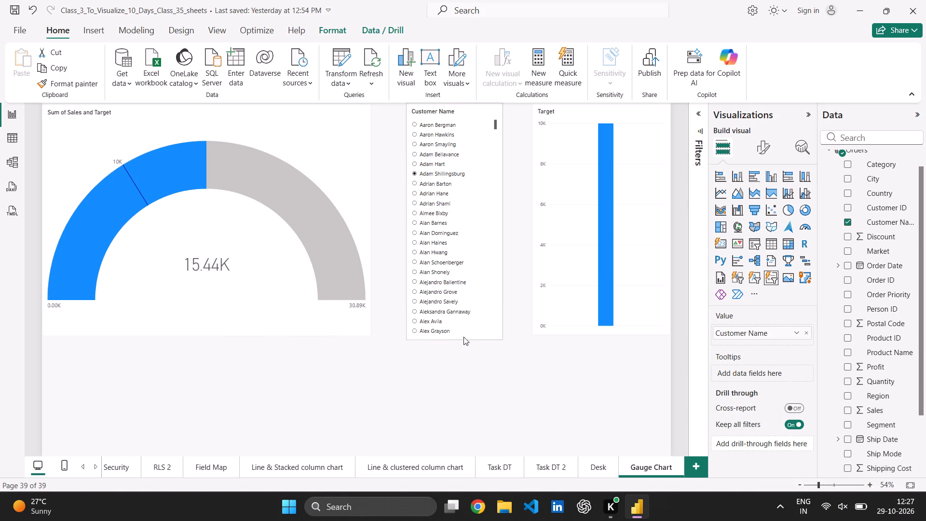
pyautogui.moveTo(463, 337); pyautogui.dragTo(469, 442)
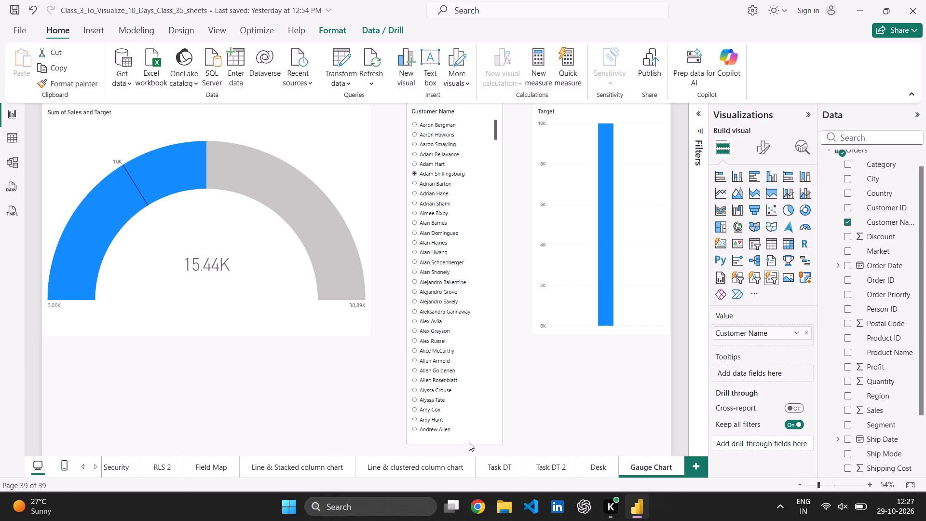
# Filter by several customers one at a time to examine each one's Sales against the Target on the gauge.
pyautogui.click(425, 296)
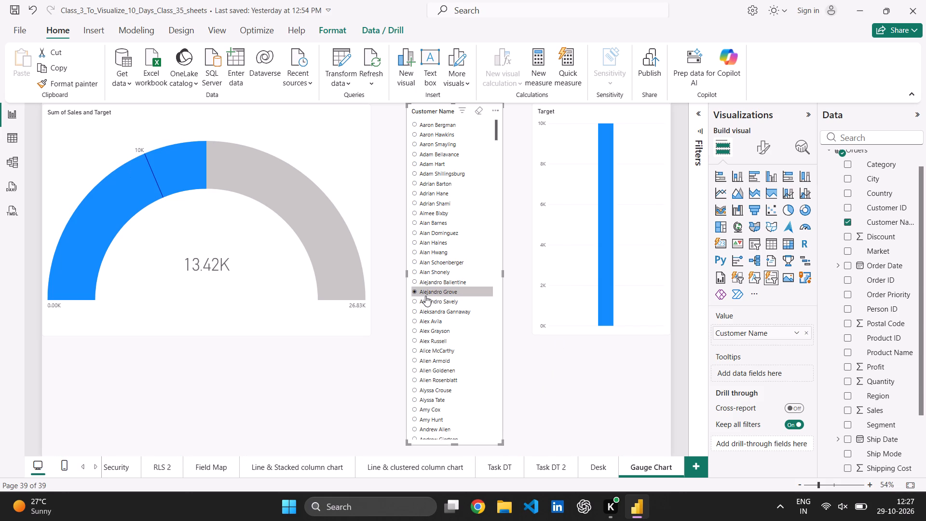
pyautogui.click(426, 347)
pyautogui.click(449, 211)
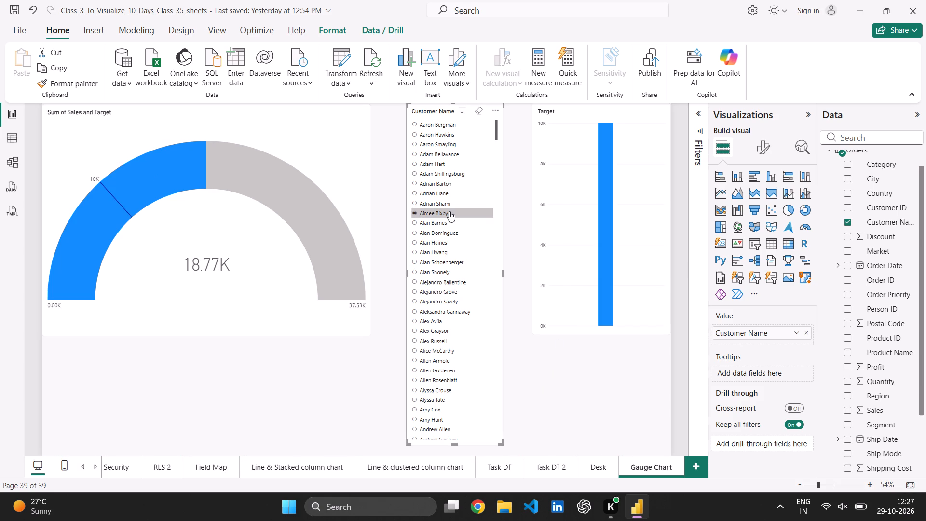
pyautogui.click(446, 166)
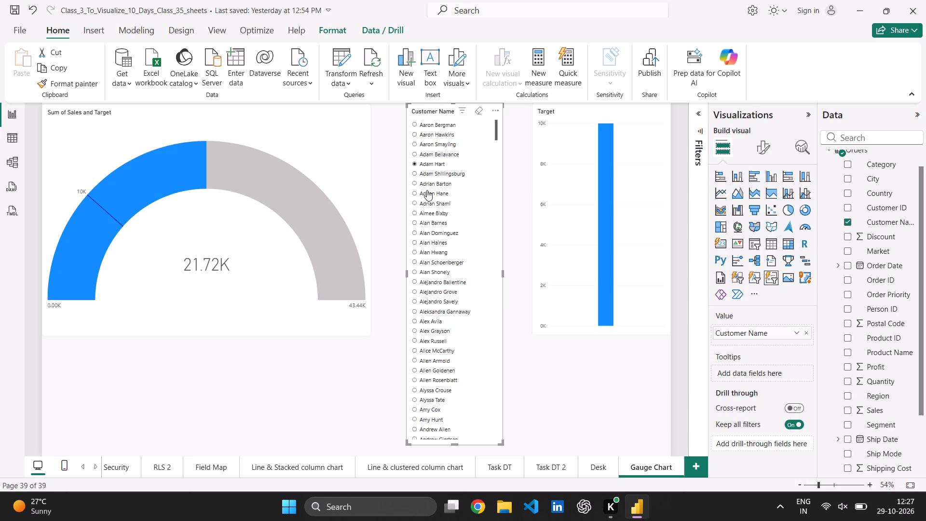
pyautogui.click(378, 208)
pyautogui.click(460, 179)
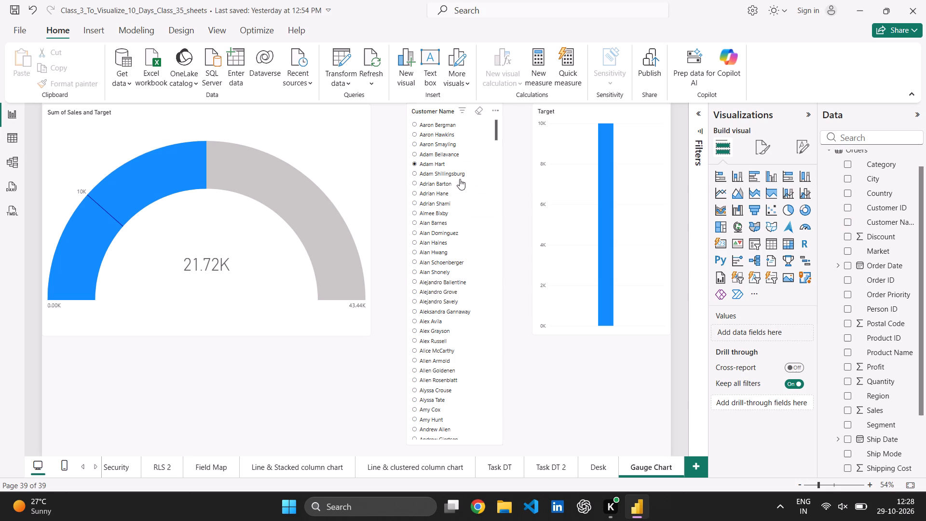
pyautogui.click(457, 199)
# Reduce the Sales gauge's height by raising its bottom edge above that of the Target column chart.
pyautogui.click(345, 195)
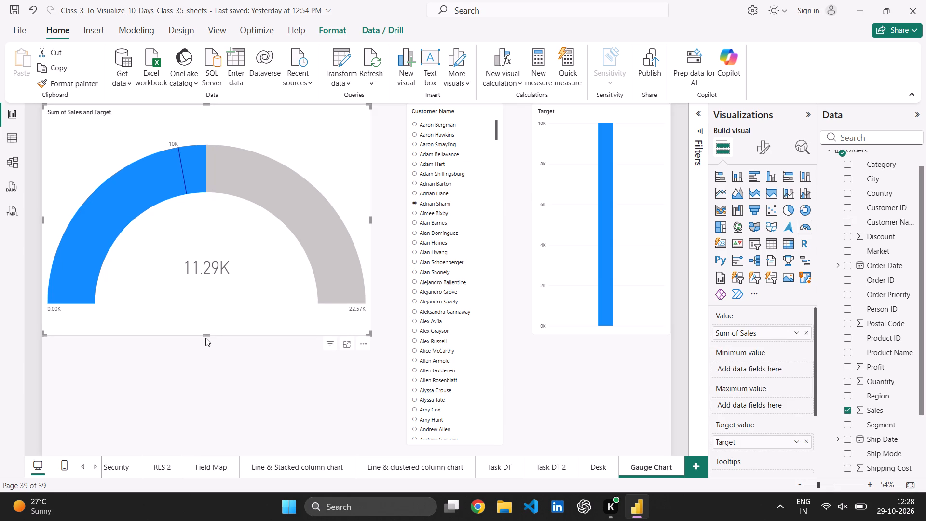
pyautogui.moveTo(207, 334); pyautogui.dragTo(244, 315)
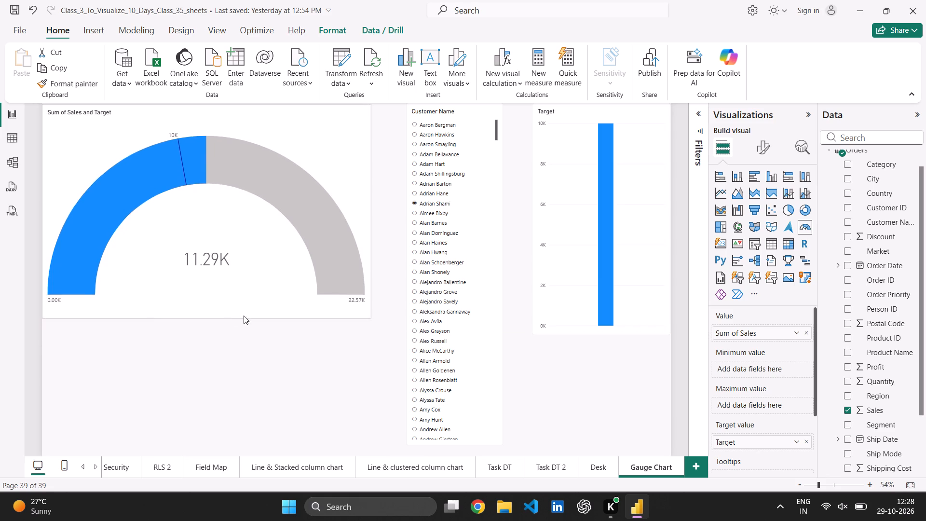
pyautogui.moveTo(244, 315); pyautogui.dragTo(256, 302)
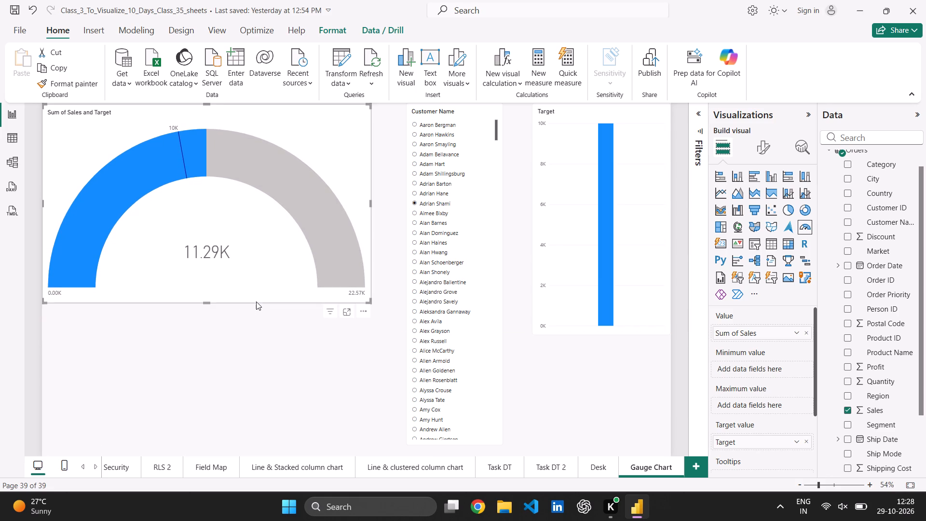
# Filter by further individual customers in the slicer to examine how the gauge's Sales compare with the Target marker.
pyautogui.click(453, 243)
pyautogui.click(453, 292)
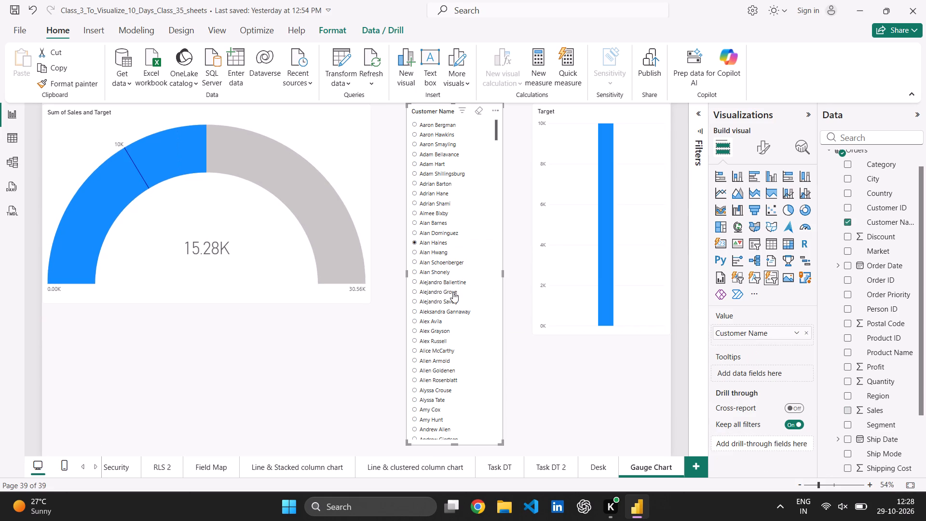
pyautogui.click(383, 351)
pyautogui.click(408, 354)
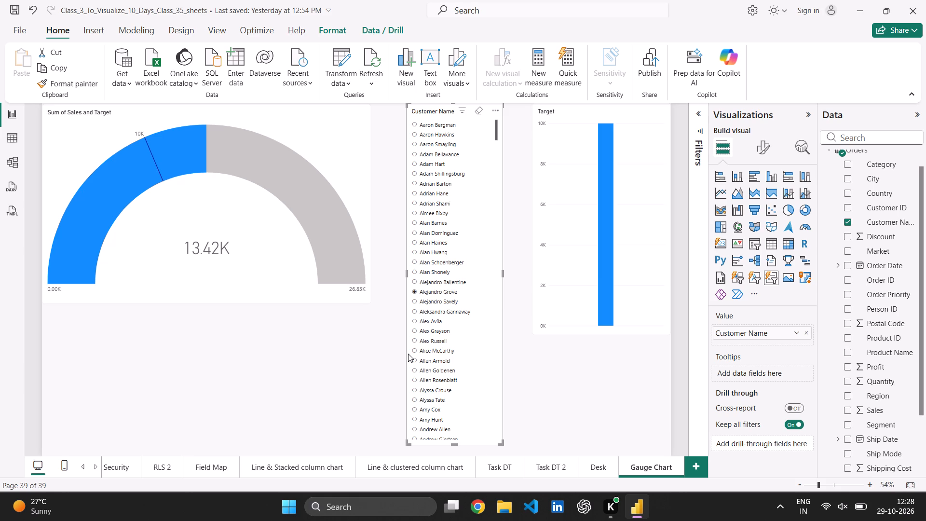
pyautogui.click(432, 182)
pyautogui.click(441, 263)
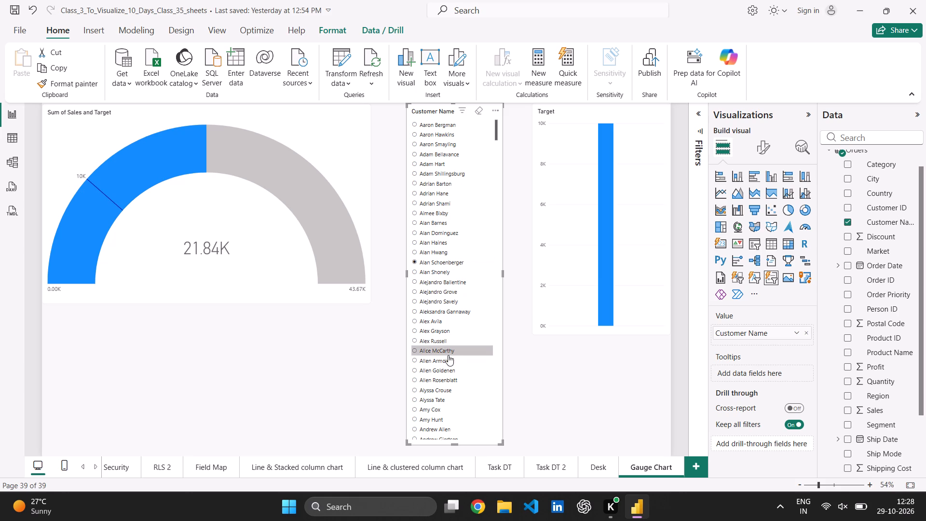
pyautogui.click(448, 355)
pyautogui.click(446, 401)
pyautogui.click(453, 218)
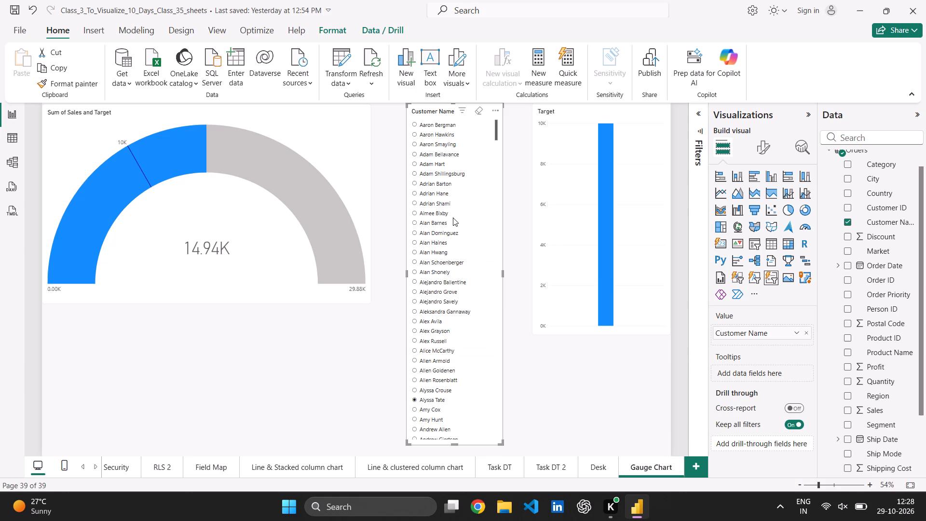
pyautogui.click(443, 192)
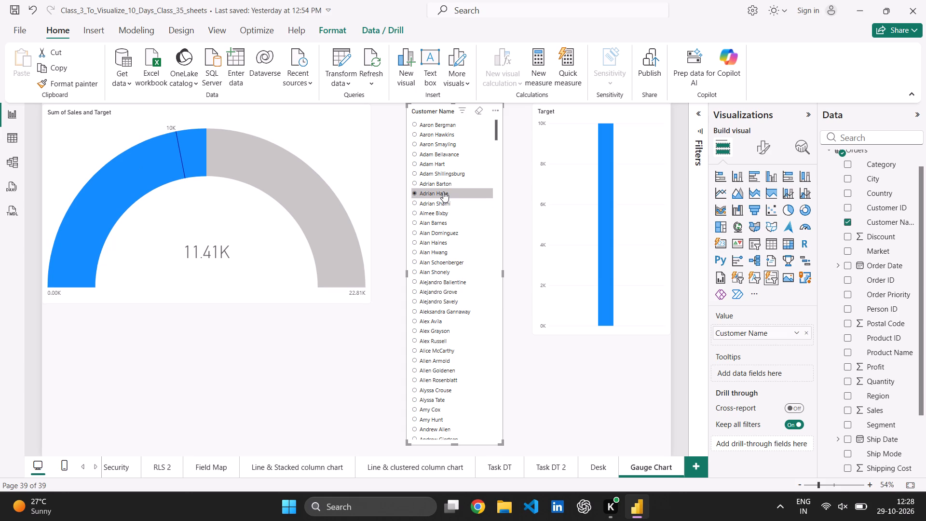
pyautogui.scroll(-1, 721, 357)
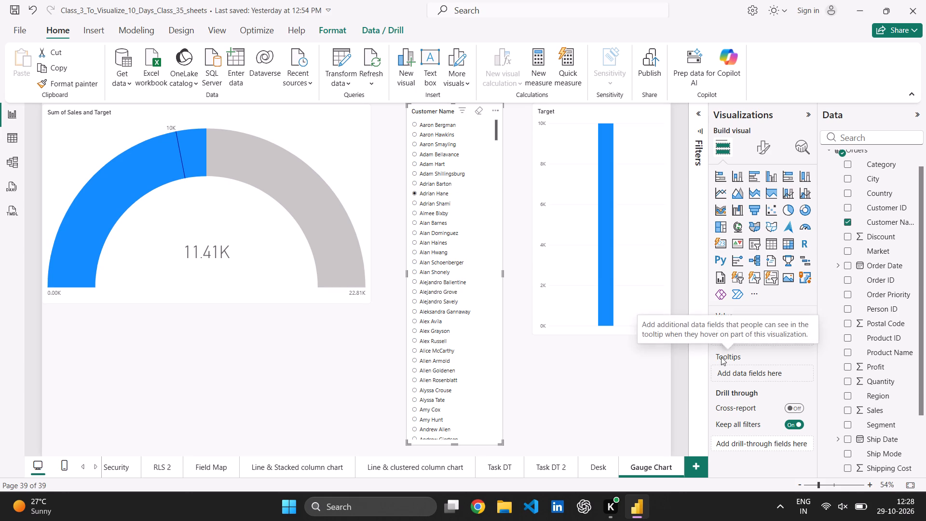
pyautogui.scroll(1, 768, 338)
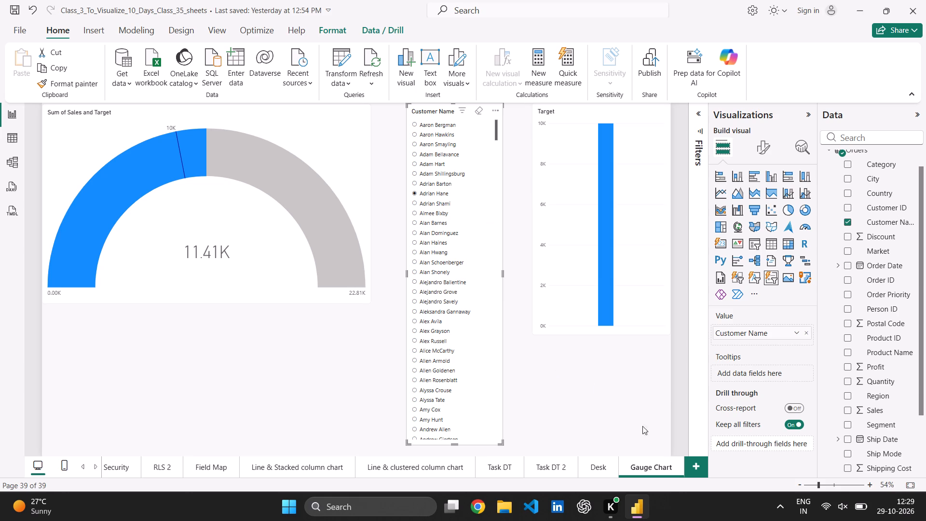
pyautogui.click(477, 322)
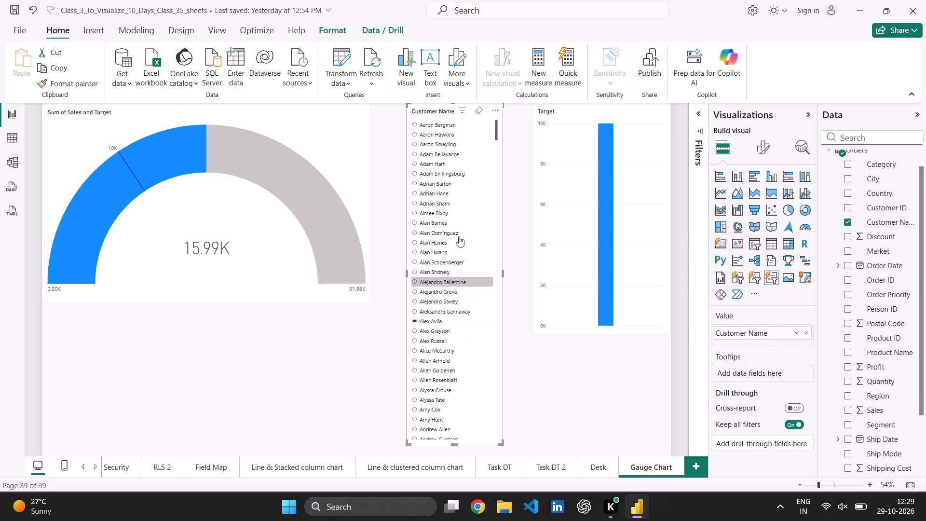
pyautogui.click(459, 236)
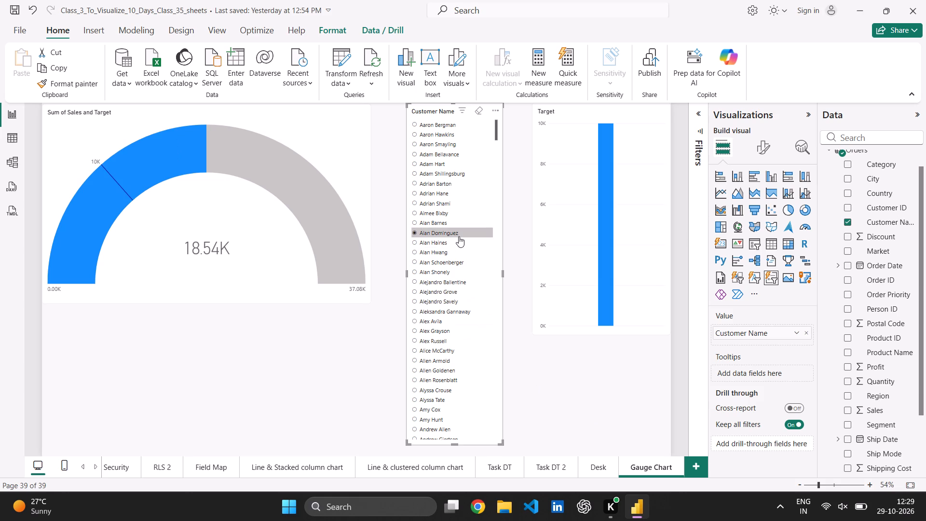
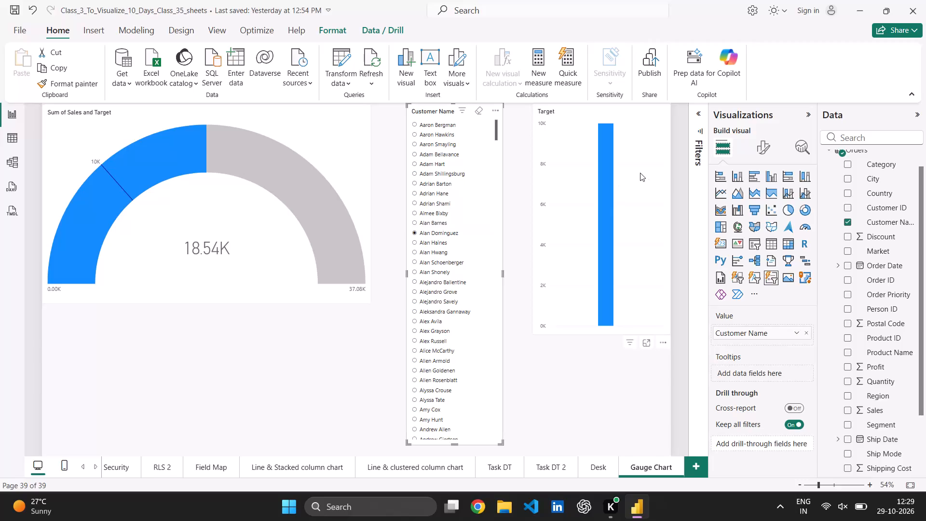
# Delete the Target column chart from the Gauge Chart page.
pyautogui.click(640, 173)
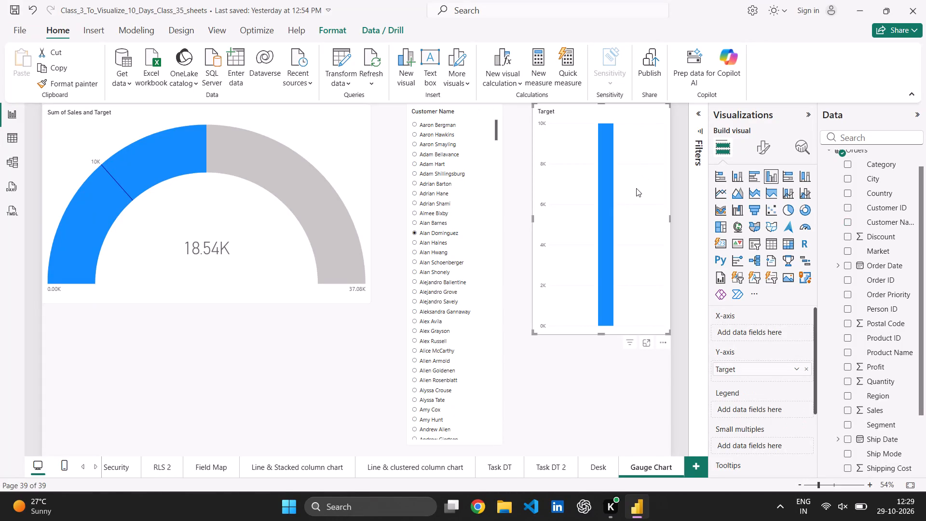
pyautogui.scroll(-2, 772, 351)
pyautogui.scroll(3, 772, 351)
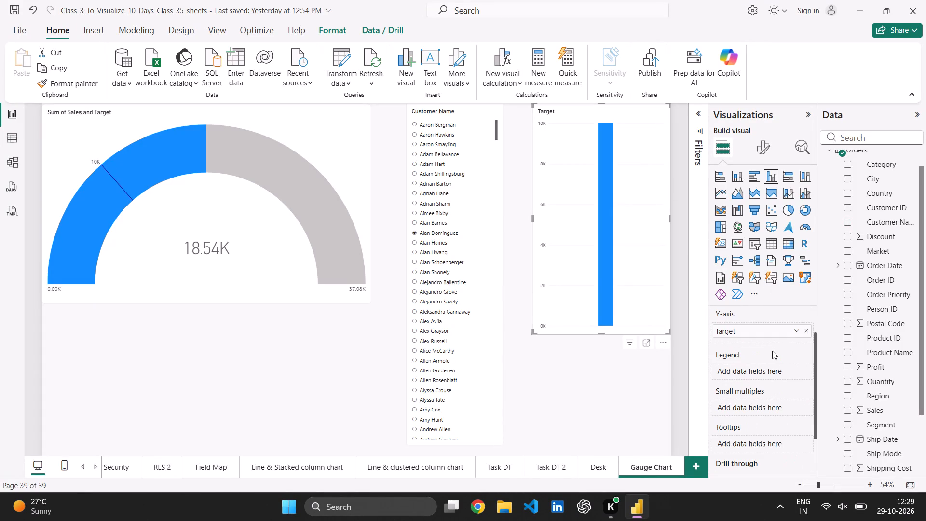
pyautogui.click(642, 268)
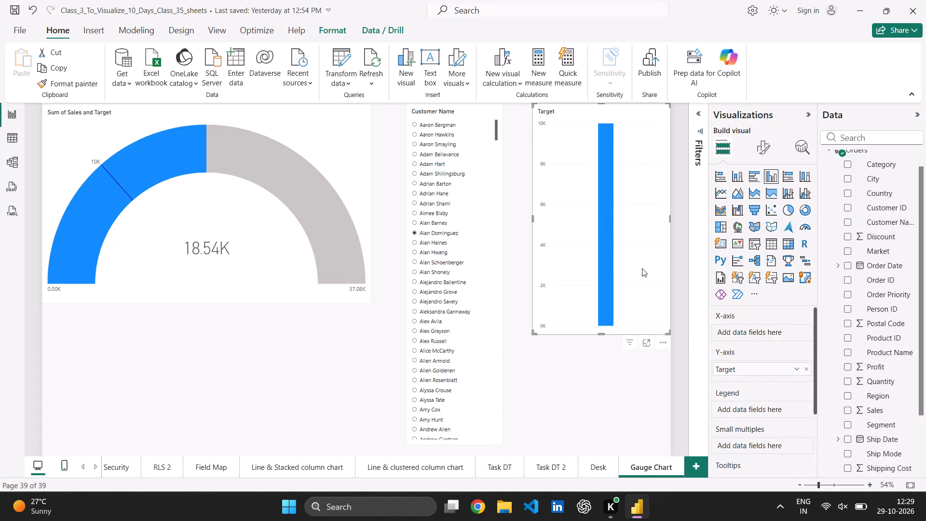
pyautogui.moveTo(640, 270); pyautogui.dragTo(642, 255)
pyautogui.press('Delete')
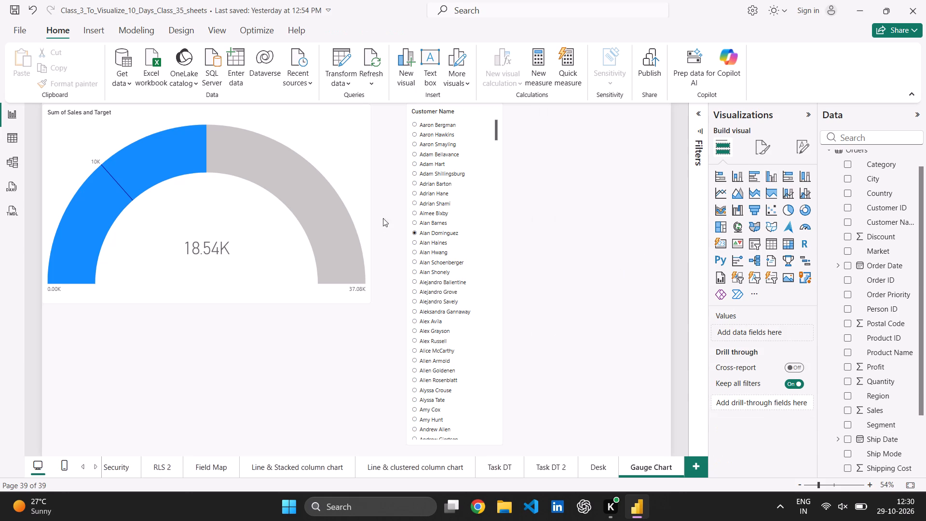
# Filter by three more individual customers in the slicer to examine the gauge's Sales against the Target marker.
pyautogui.click(345, 177)
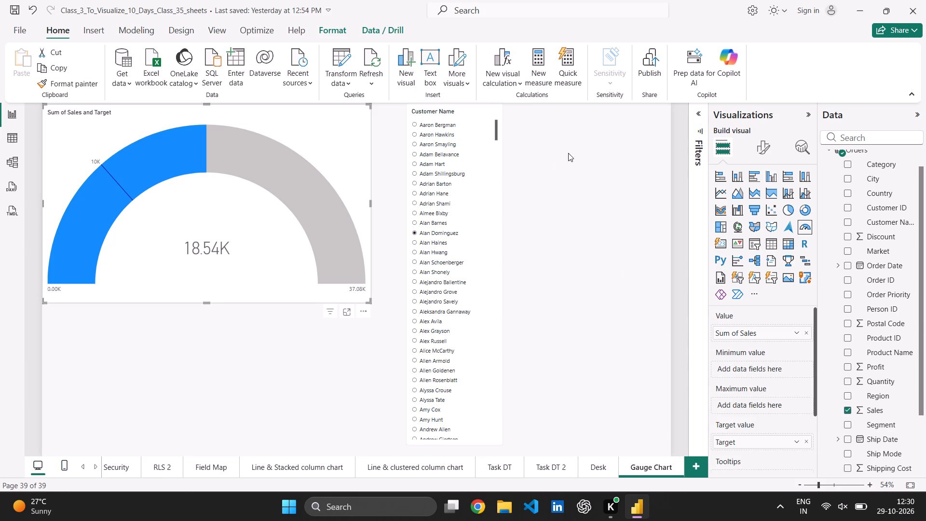
pyautogui.click(455, 189)
pyautogui.click(445, 281)
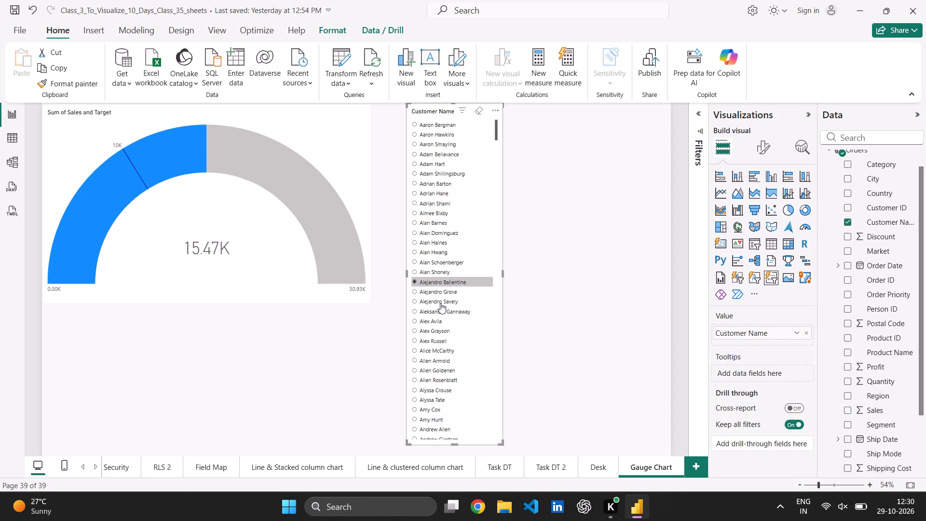
pyautogui.click(437, 337)
pyautogui.click(582, 309)
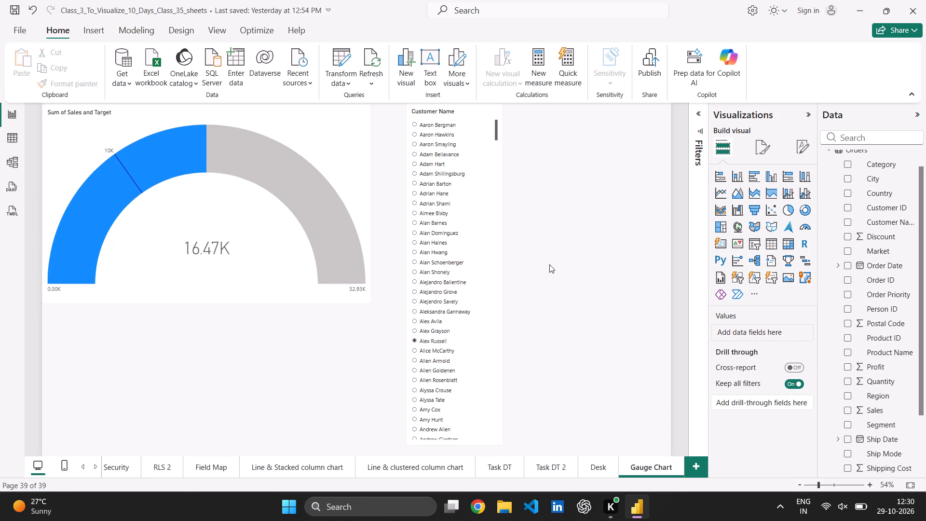
# Save the report.
pyautogui.hotkey('ctrl', 's')
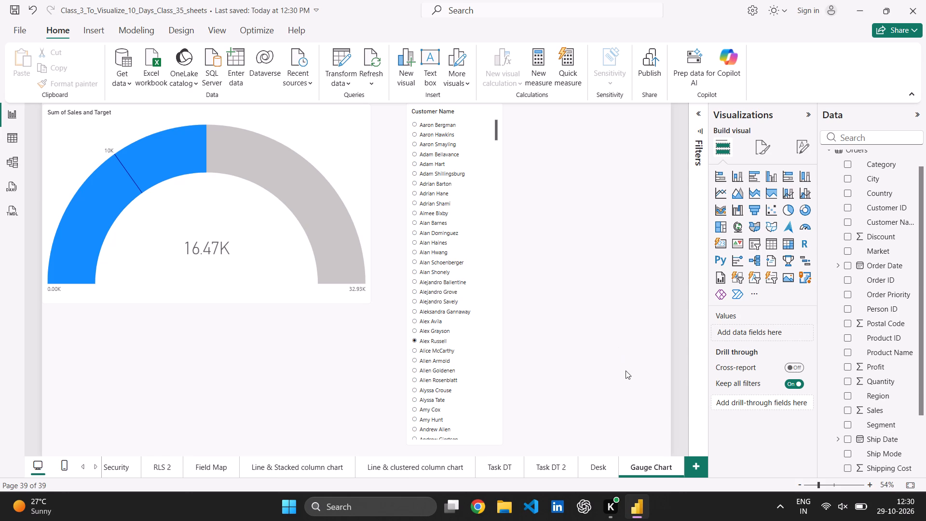
# Add a new report page and insert an empty gauge, enlarged to span slightly more than half the page's width.
pyautogui.click(701, 471)
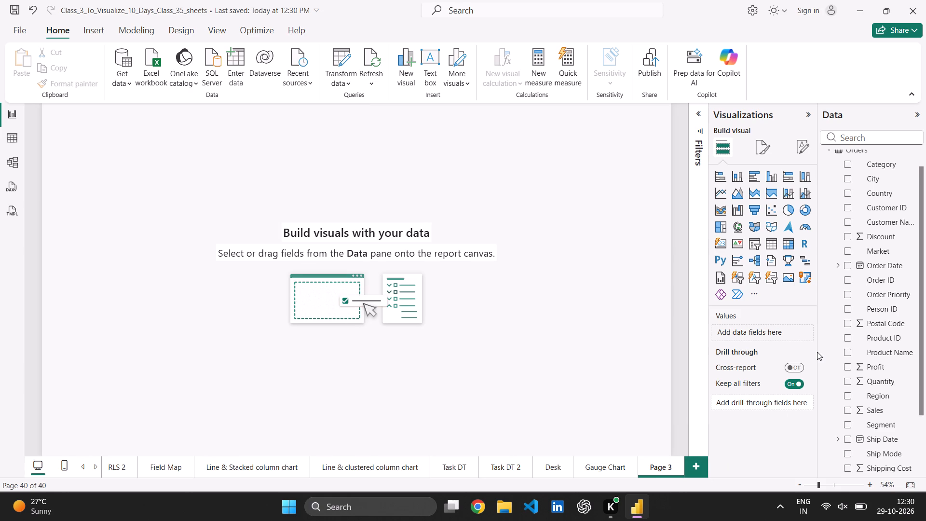
pyautogui.click(797, 223)
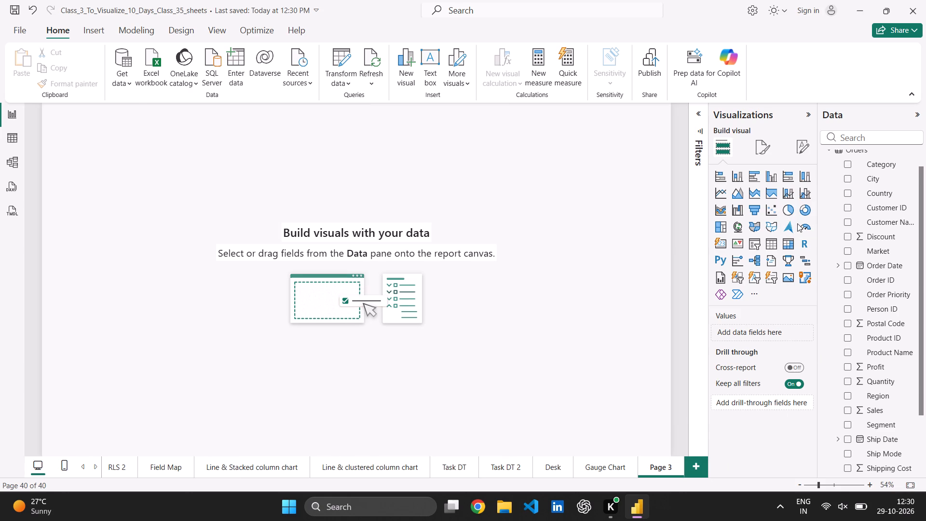
pyautogui.click(799, 224)
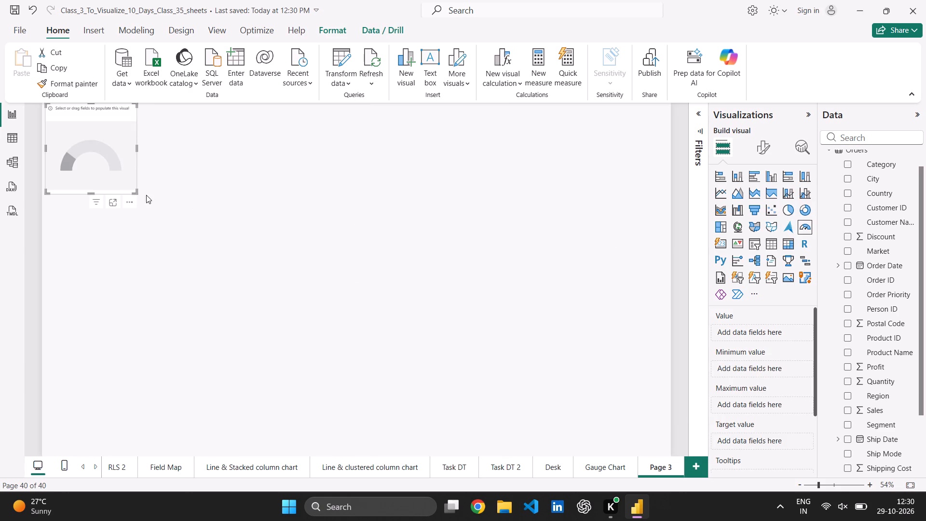
pyautogui.moveTo(136, 191); pyautogui.dragTo(401, 351)
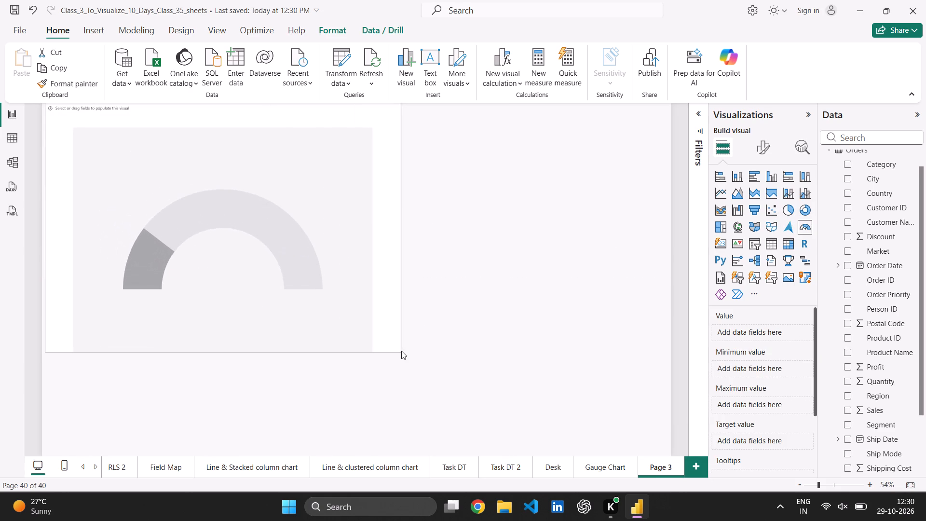
pyautogui.moveTo(401, 351); pyautogui.dragTo(403, 350)
pyautogui.click(382, 286)
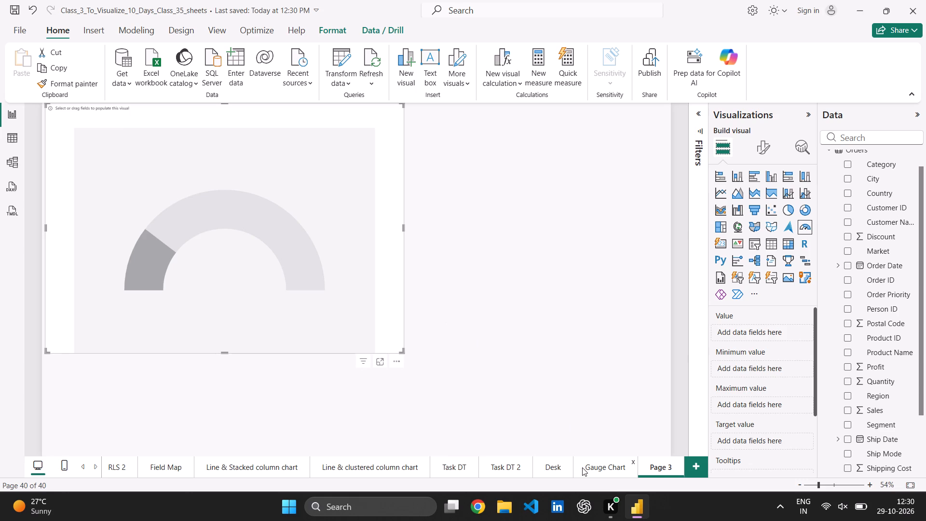
# Add Category and Target to the Page 3 gauge, using the gauge on the Gauge Chart page as the reference.
pyautogui.click(609, 475)
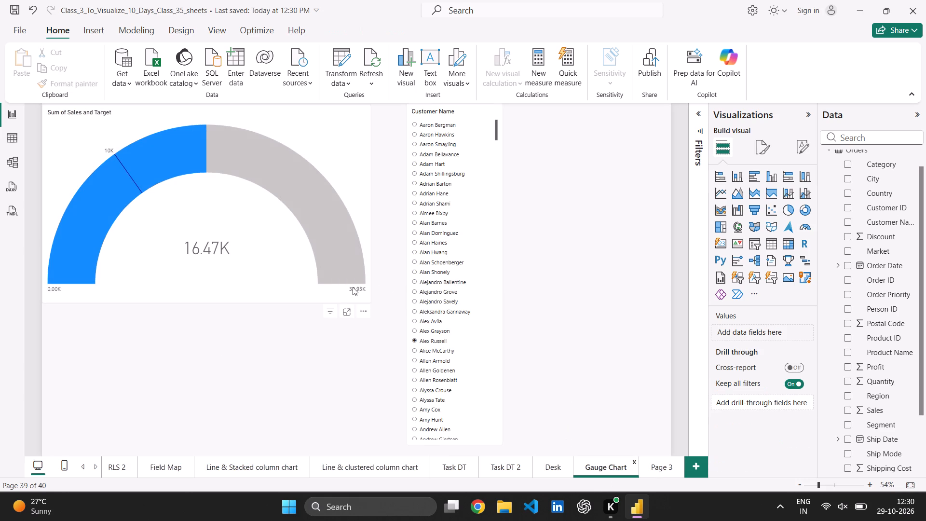
pyautogui.click(353, 287)
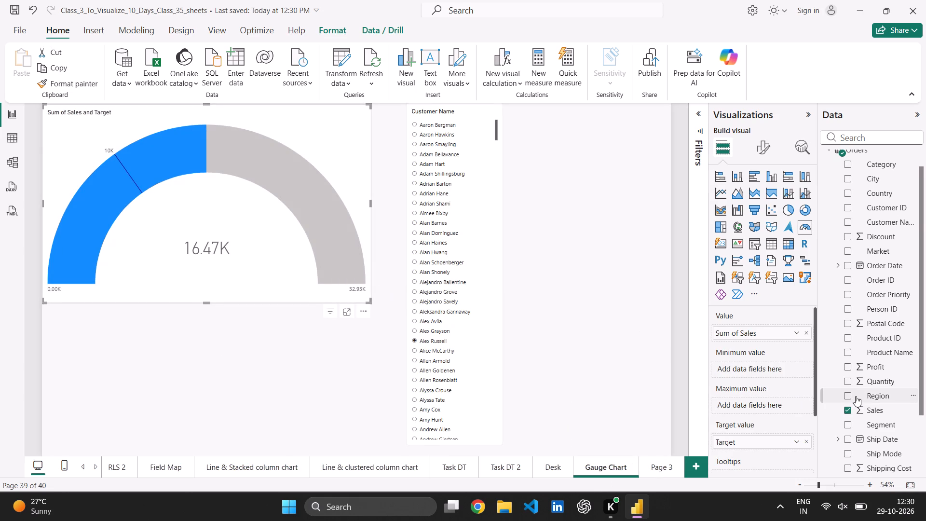
pyautogui.scroll(-1, 856, 396)
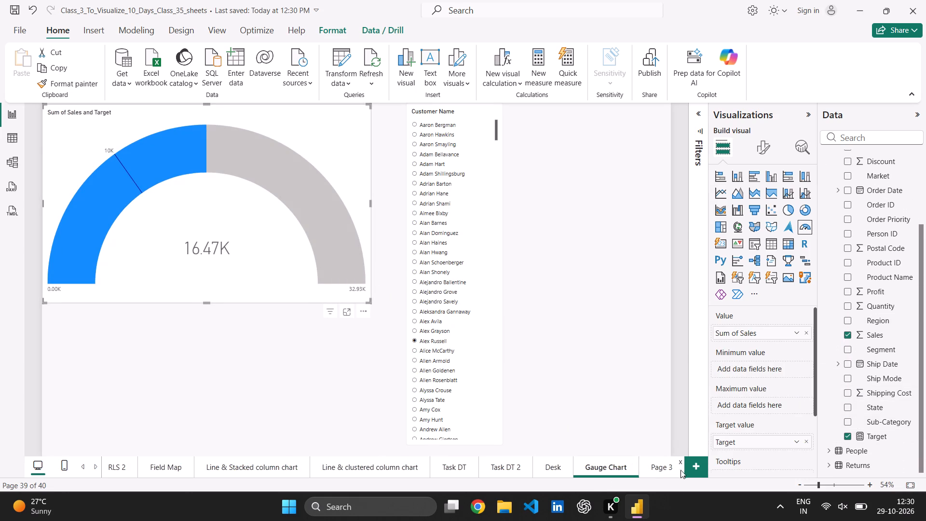
pyautogui.click(666, 471)
pyautogui.click(357, 277)
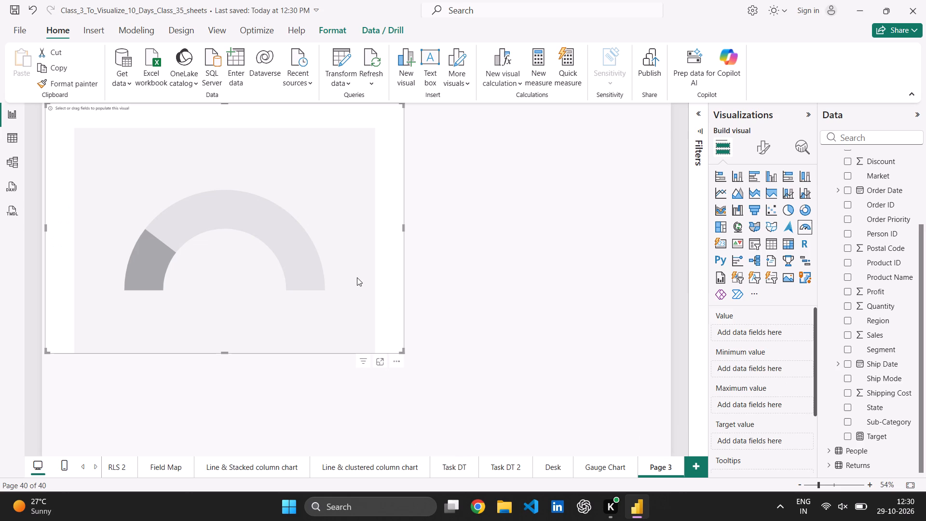
pyautogui.scroll(1, 867, 300)
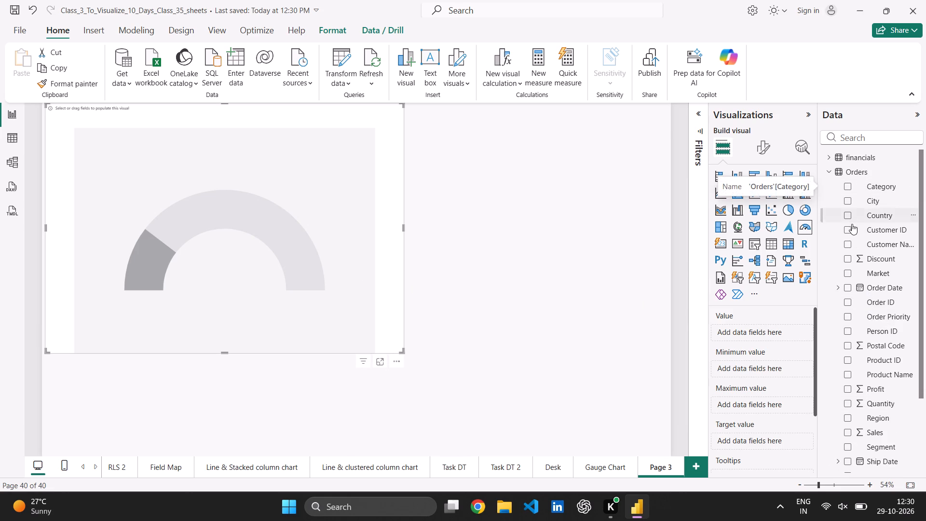
pyautogui.click(847, 242)
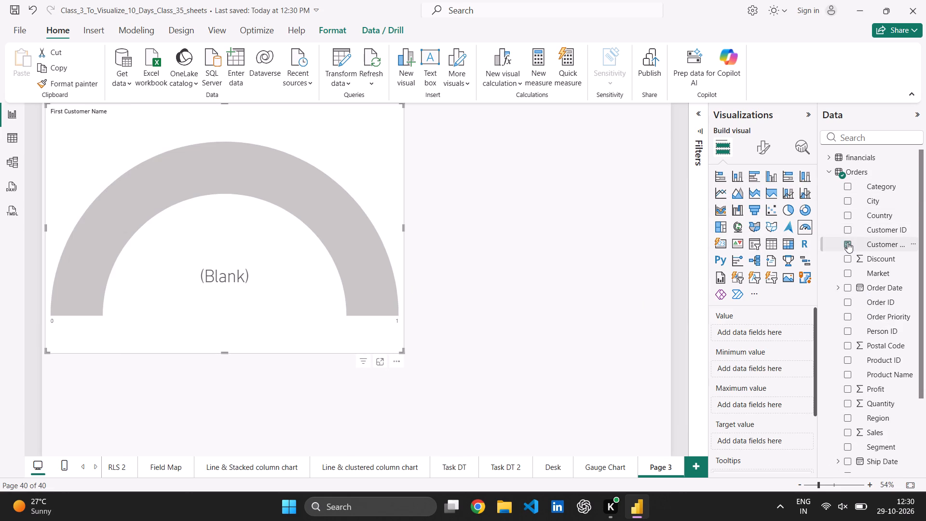
pyautogui.click(847, 242)
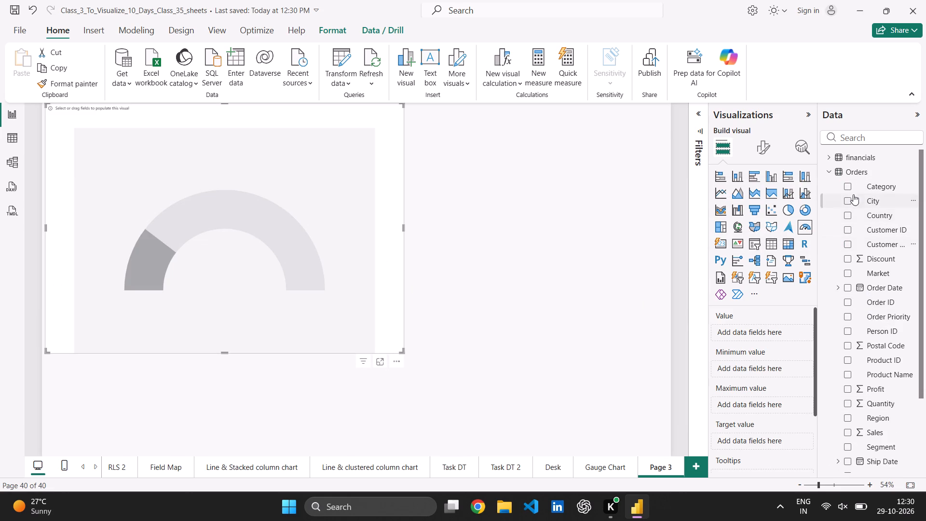
pyautogui.click(847, 188)
pyautogui.scroll(-3, 876, 264)
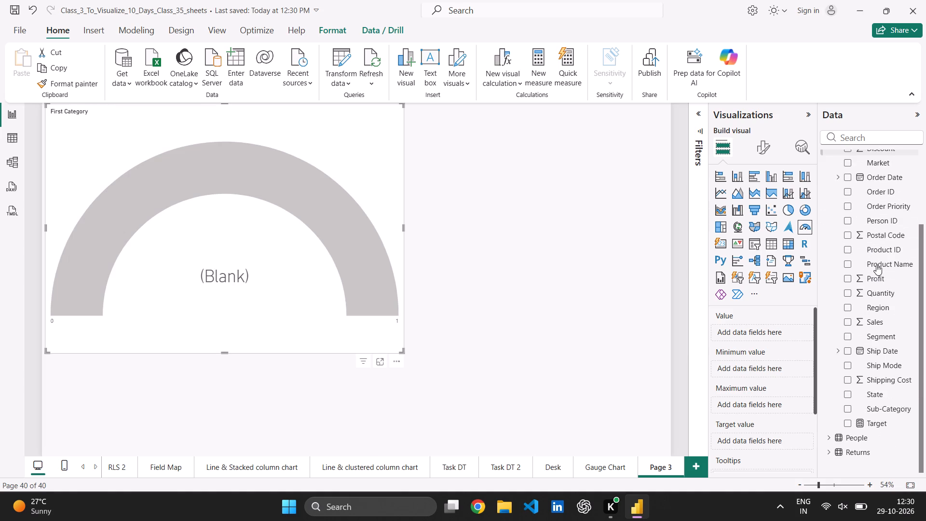
pyautogui.click(844, 436)
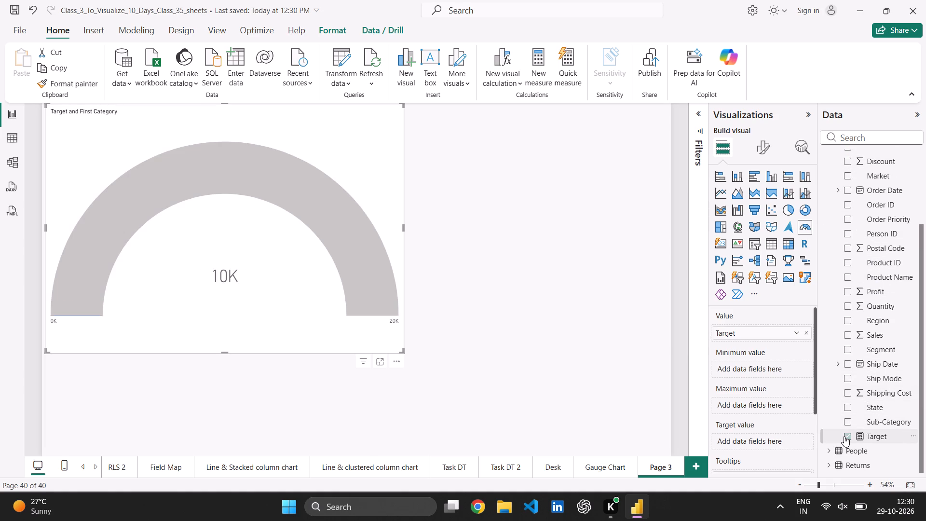
# Examine which fields the gauge on the Gauge Chart page uses and how they are assigned.
pyautogui.click(613, 464)
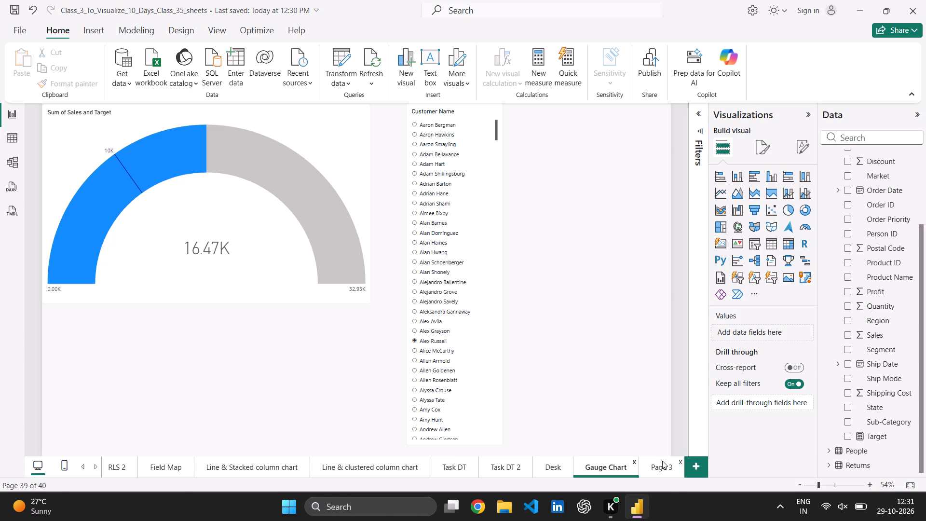
pyautogui.scroll(2, 890, 384)
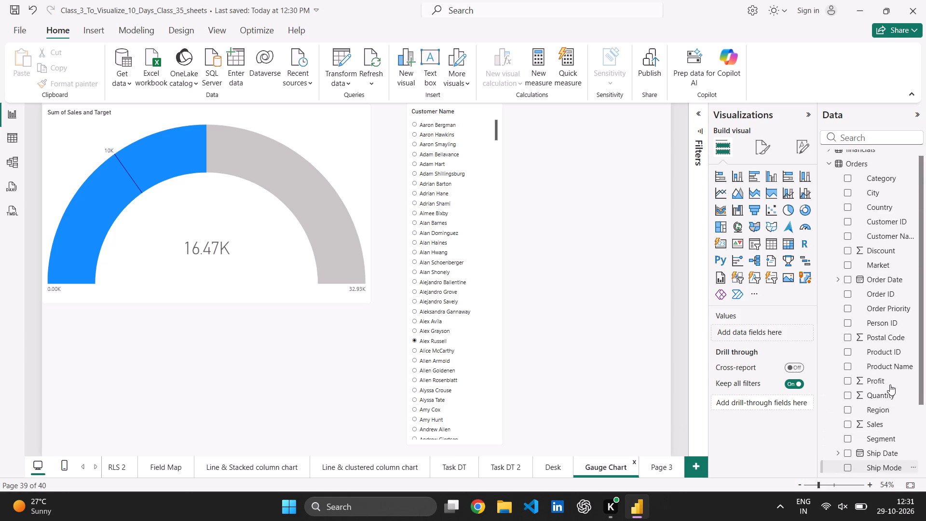
pyautogui.scroll(1, 890, 384)
pyautogui.scroll(-1, 890, 384)
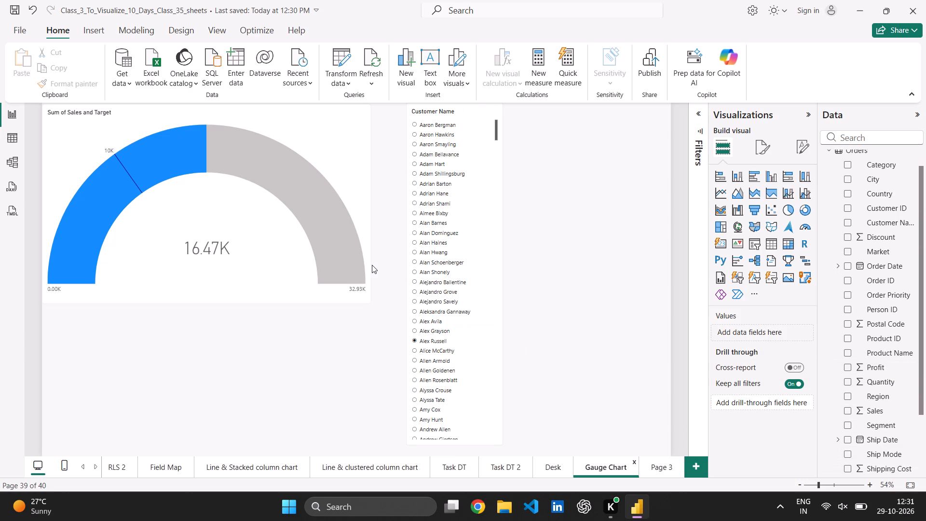
pyautogui.click(372, 265)
pyautogui.click(357, 248)
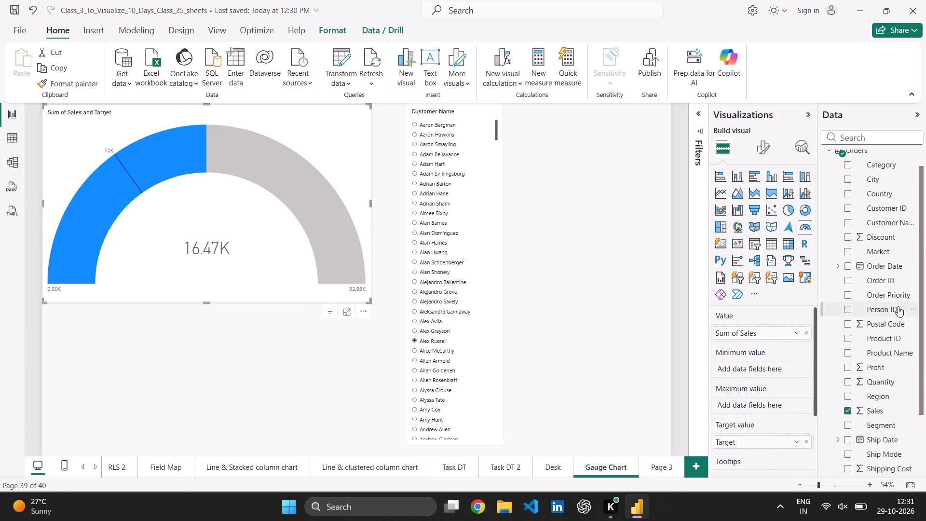
pyautogui.scroll(-1, 898, 306)
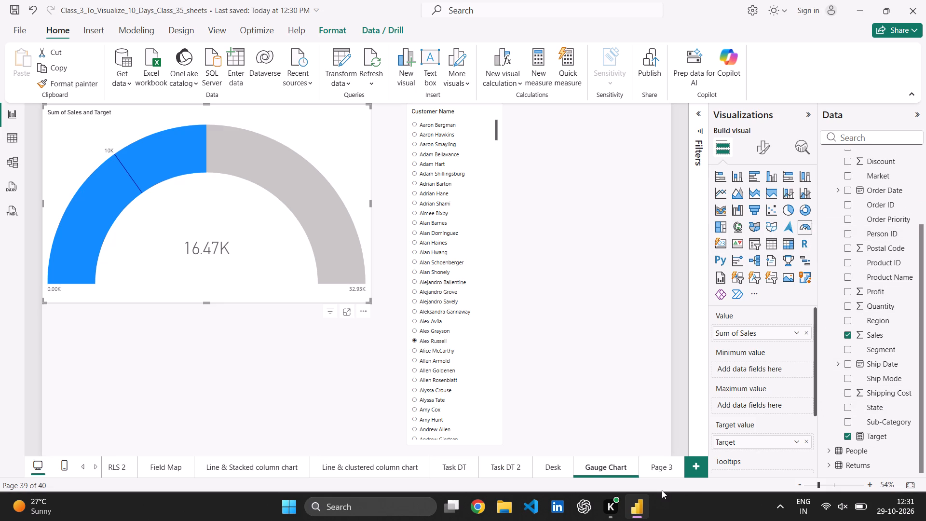
# Remove the Category field from the Page 3 gauge, keeping Target.
pyautogui.click(673, 462)
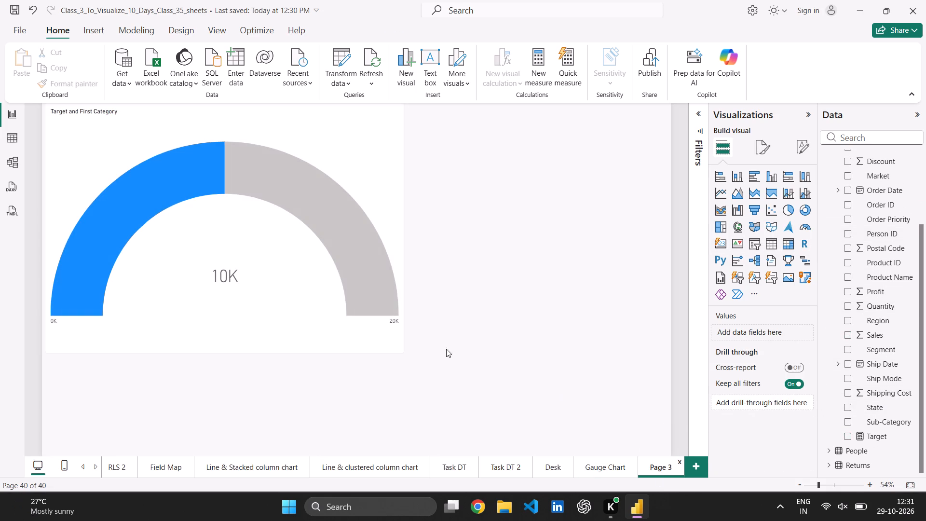
pyautogui.click(370, 209)
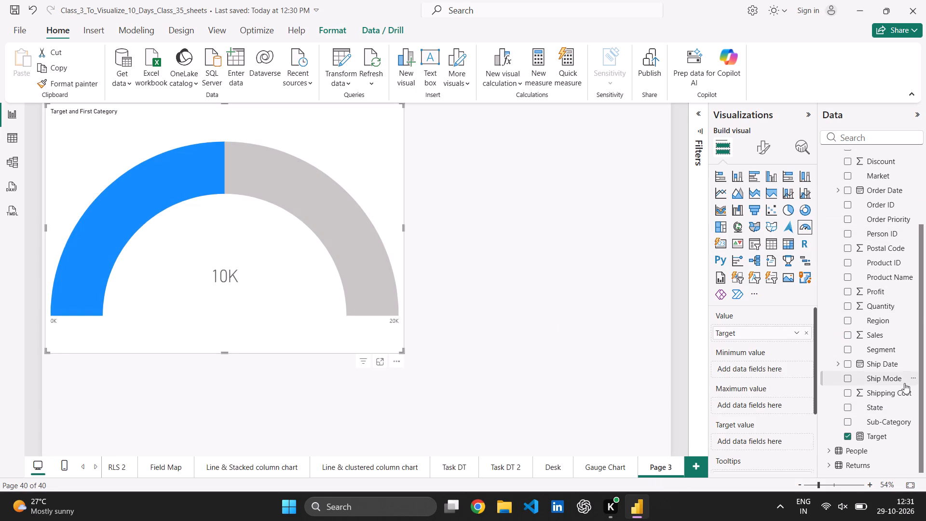
pyautogui.scroll(2, 904, 383)
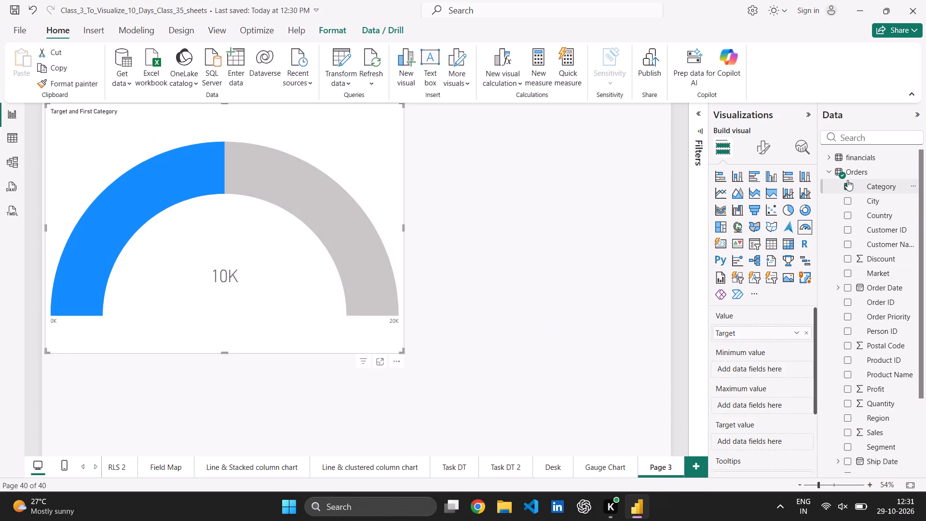
pyautogui.click(847, 180)
pyautogui.click(847, 191)
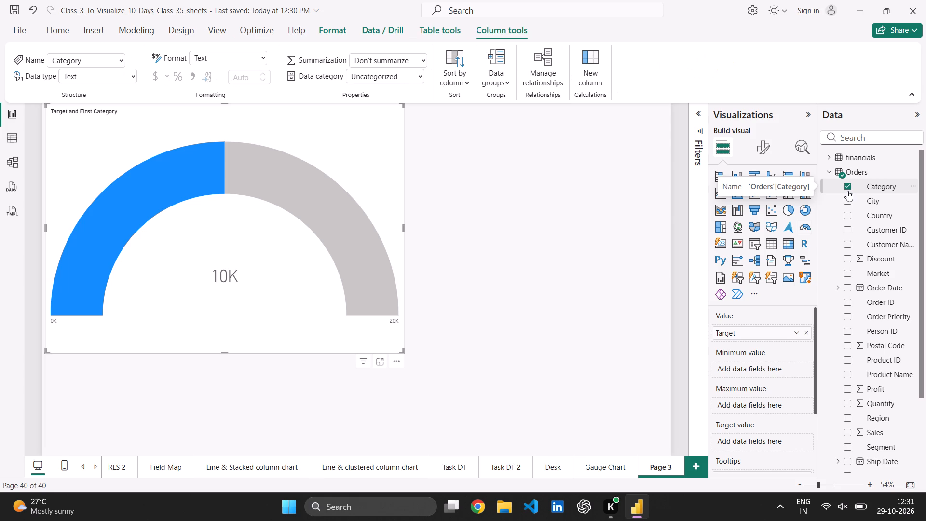
pyautogui.click(847, 191)
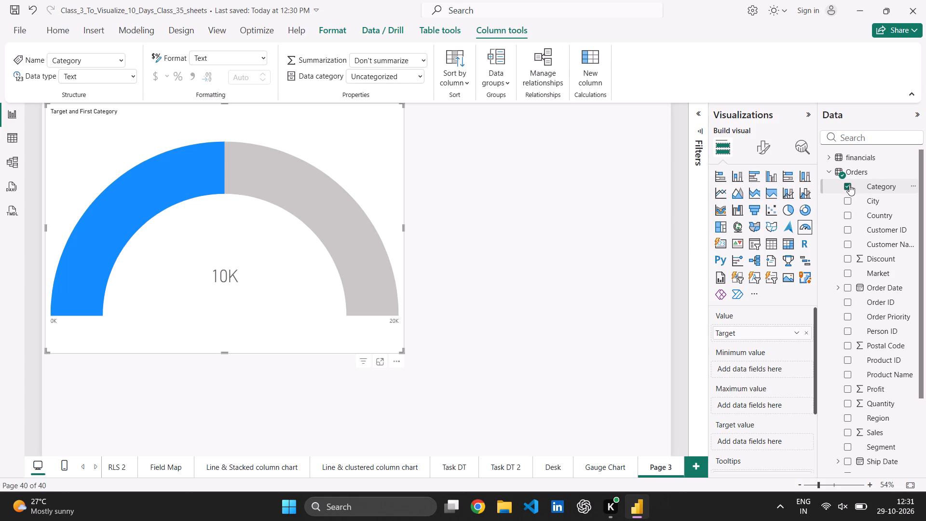
pyautogui.click(849, 185)
# Add the Sales field to the Page 3 gauge alongside Target.
pyautogui.scroll(-2, 876, 283)
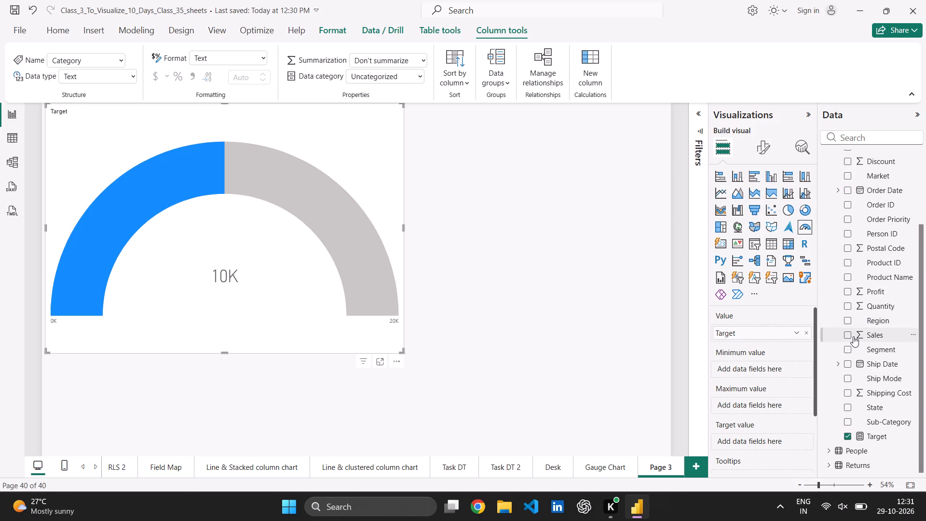
pyautogui.click(850, 335)
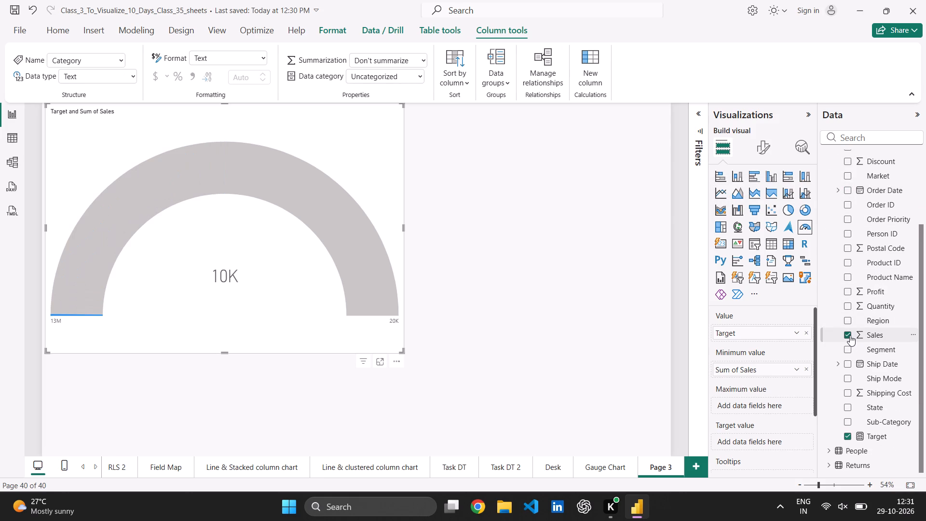
# Replace the Sales field on the Page 3 gauge with the Category field, keeping Target.
pyautogui.click(854, 422)
pyautogui.scroll(1, 861, 210)
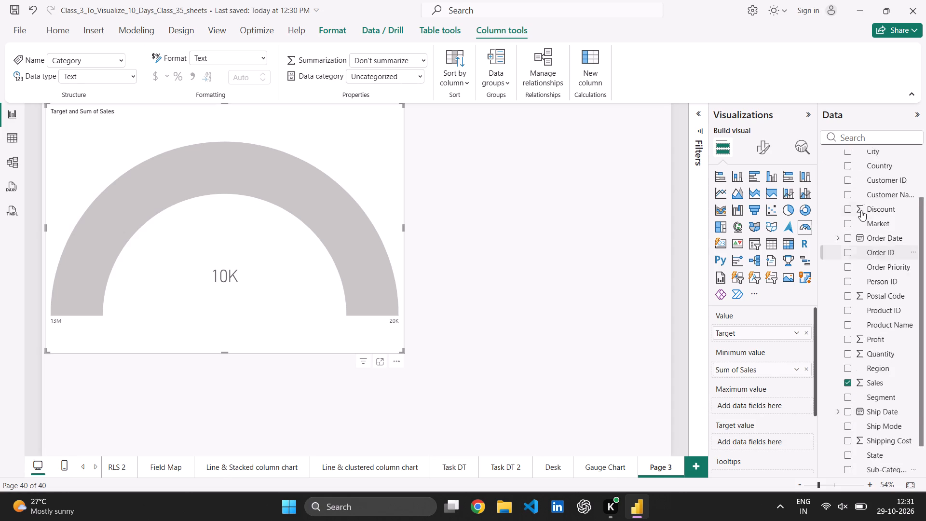
pyautogui.click(846, 187)
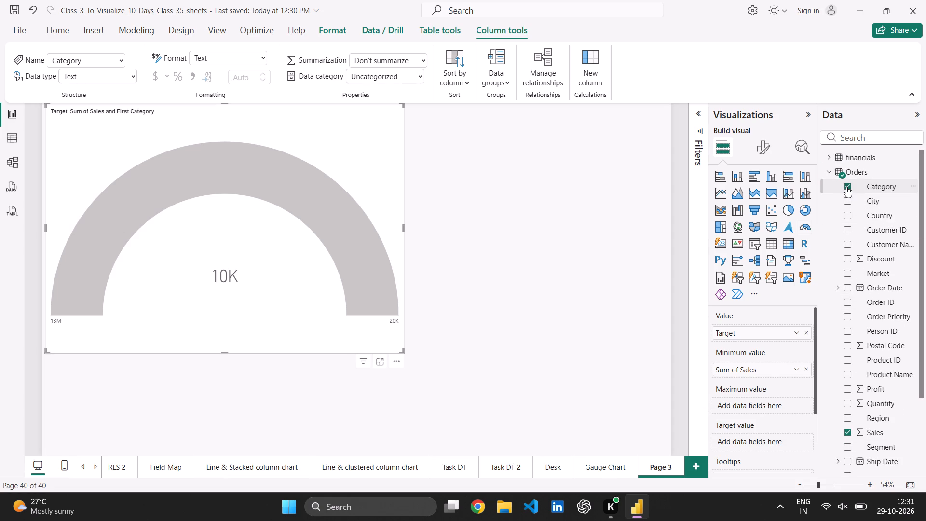
pyautogui.scroll(-1, 880, 295)
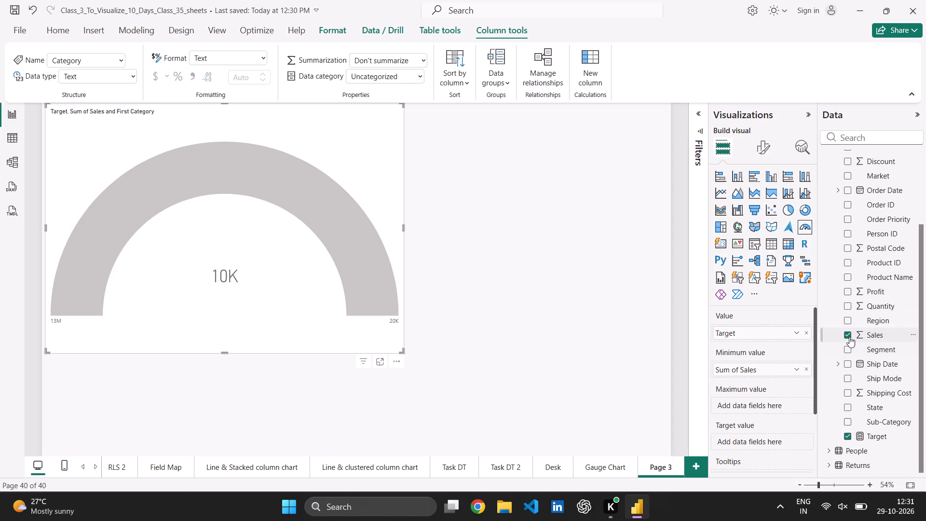
pyautogui.click(849, 337)
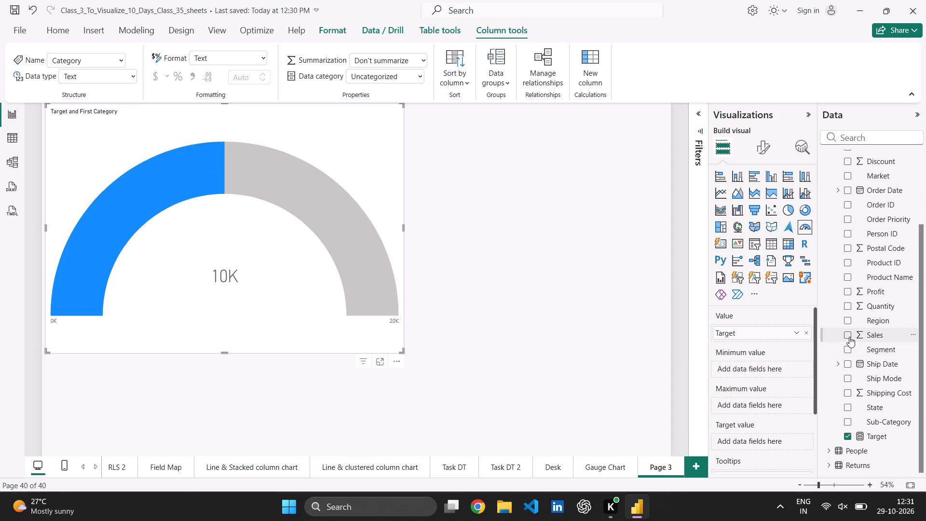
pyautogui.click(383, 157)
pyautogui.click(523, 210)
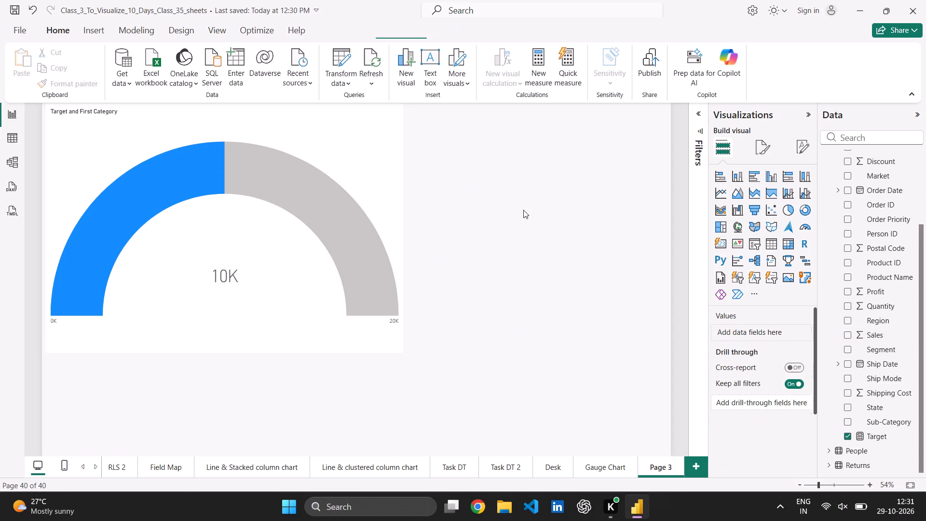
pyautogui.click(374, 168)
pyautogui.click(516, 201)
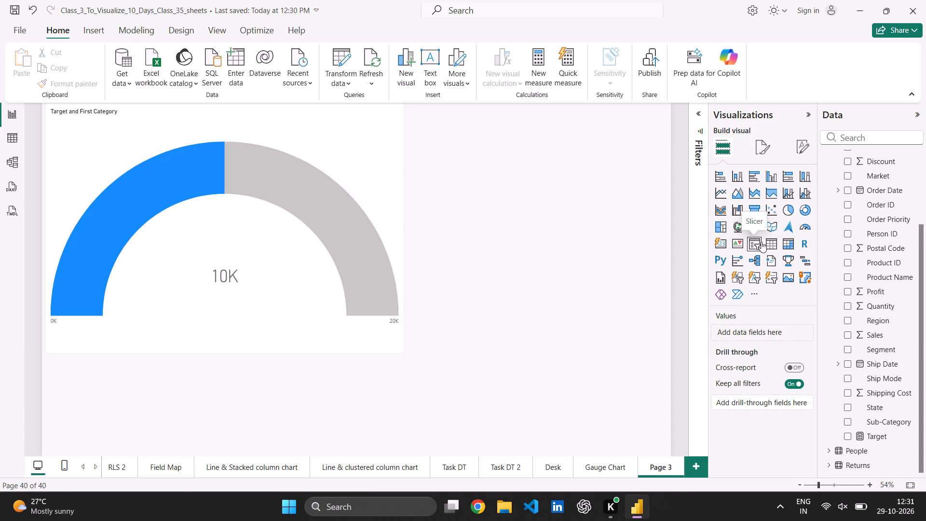
# Restore the default visuals in the visual gallery.
pyautogui.click(749, 295)
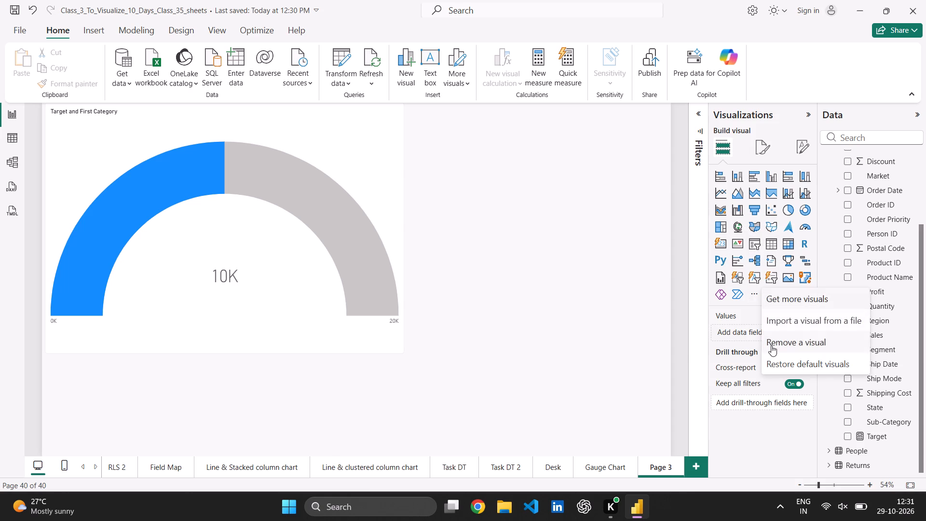
pyautogui.click(779, 365)
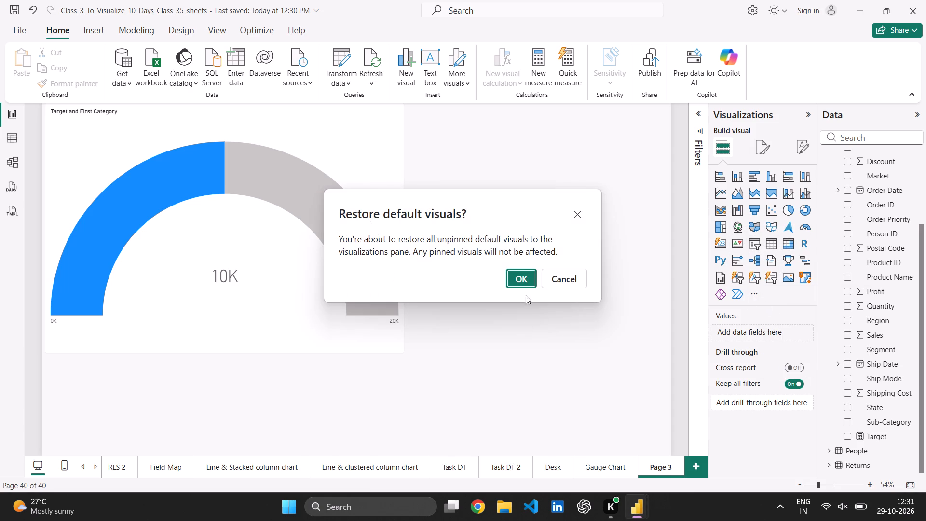
pyautogui.click(519, 277)
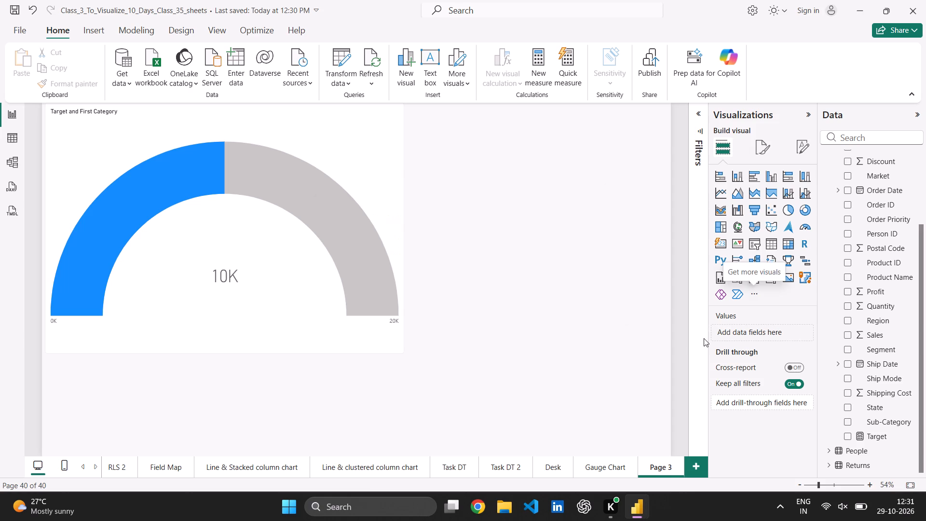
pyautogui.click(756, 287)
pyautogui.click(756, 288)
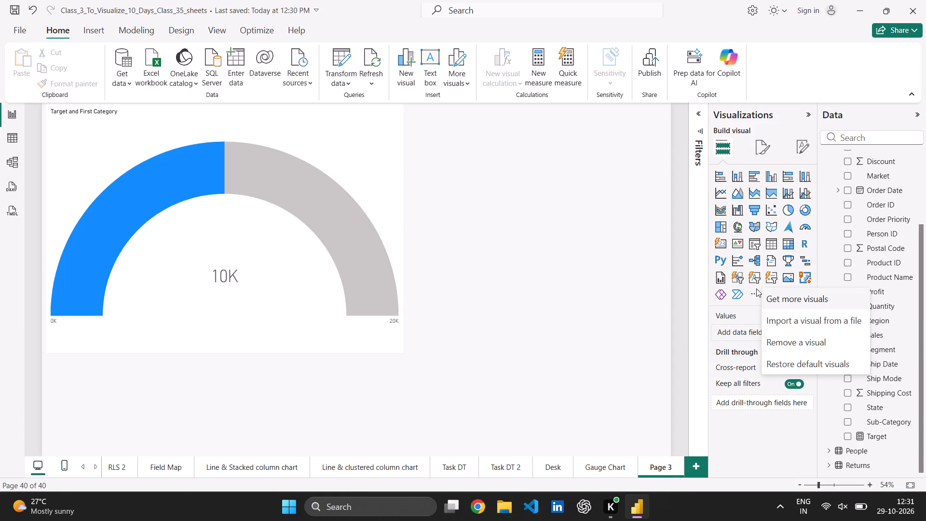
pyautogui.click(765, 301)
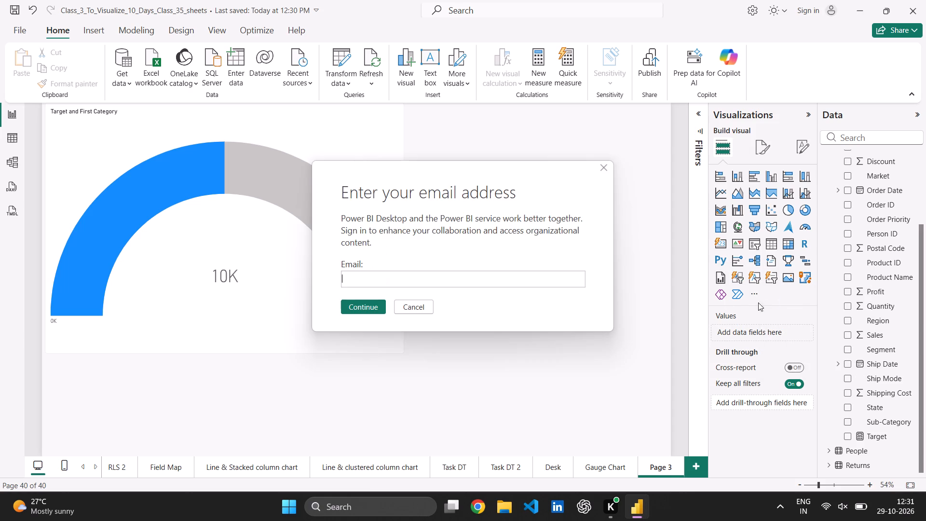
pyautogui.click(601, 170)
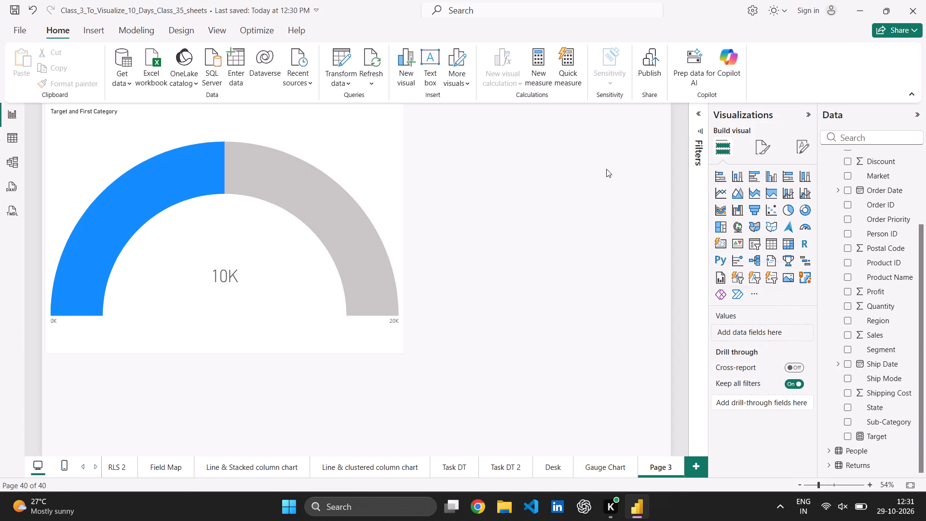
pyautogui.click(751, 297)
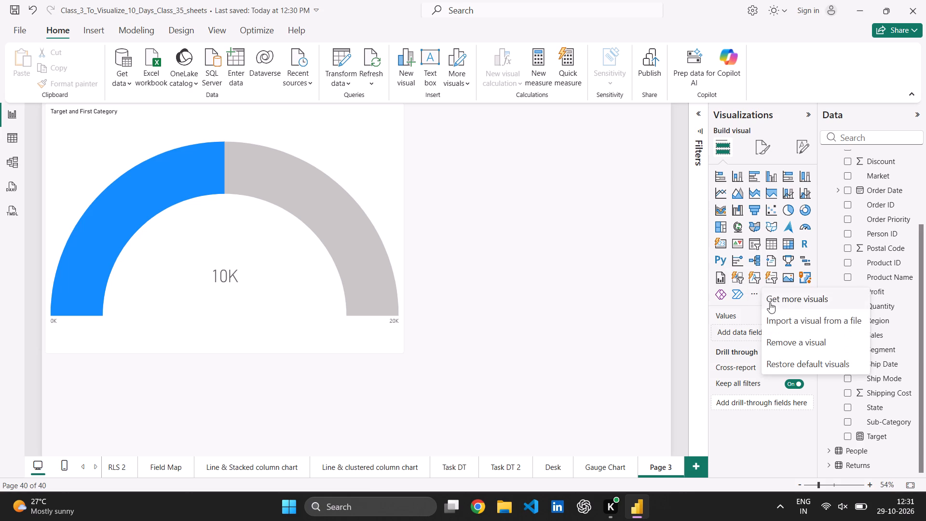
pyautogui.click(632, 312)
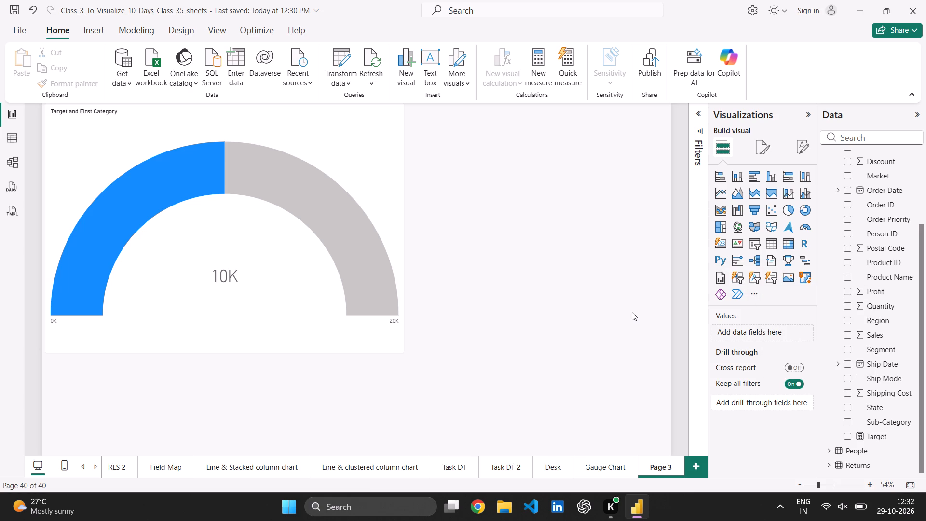
# Add a List slicer below the gauge on Page 3 and populate it with the Customer Name field.
pyautogui.click(767, 279)
pyautogui.moveTo(359, 403); pyautogui.dragTo(649, 370)
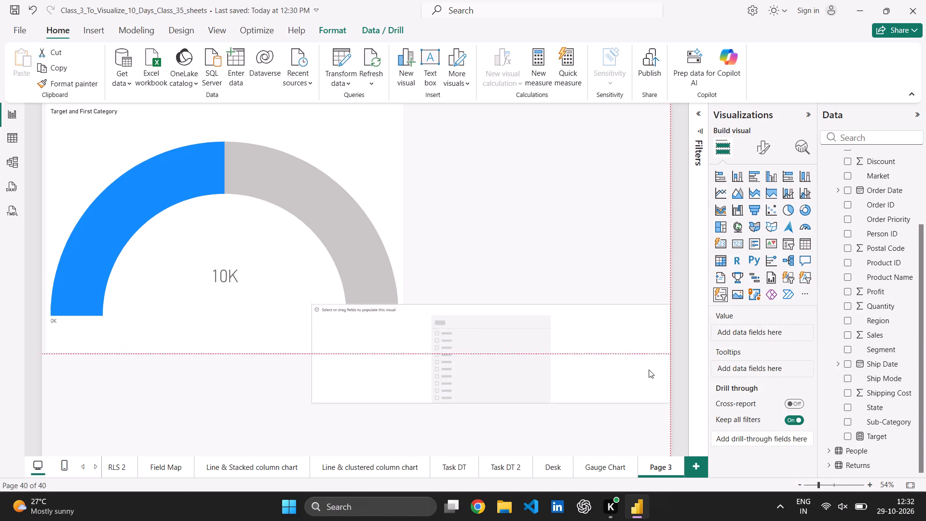
pyautogui.moveTo(649, 370); pyautogui.dragTo(641, 392)
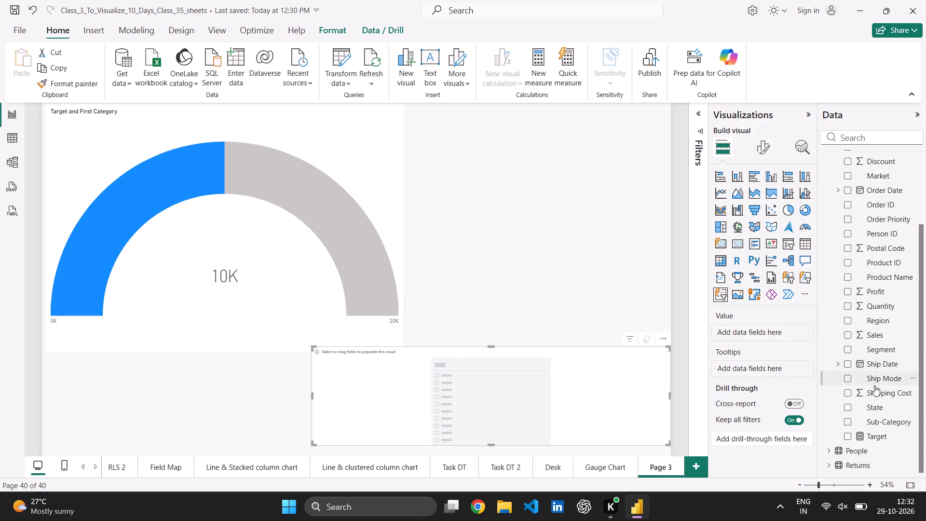
pyautogui.scroll(2, 866, 369)
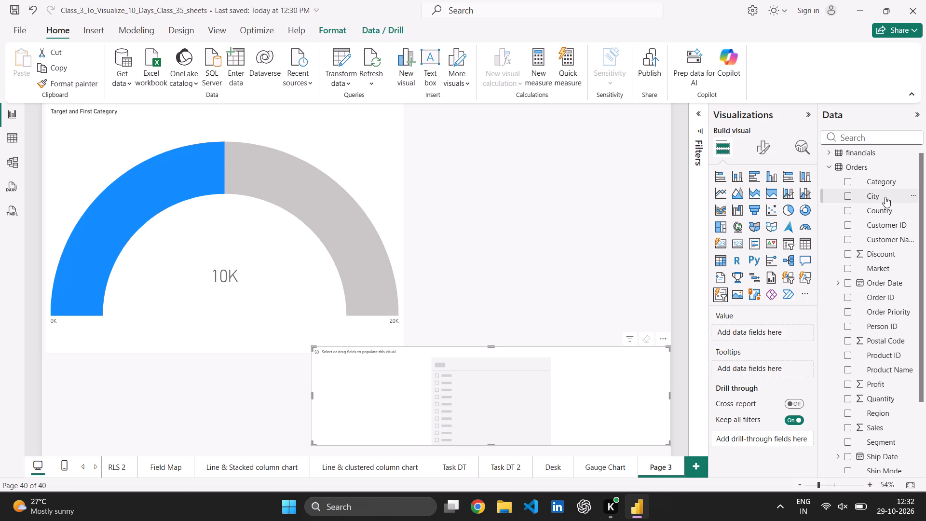
pyautogui.click(845, 238)
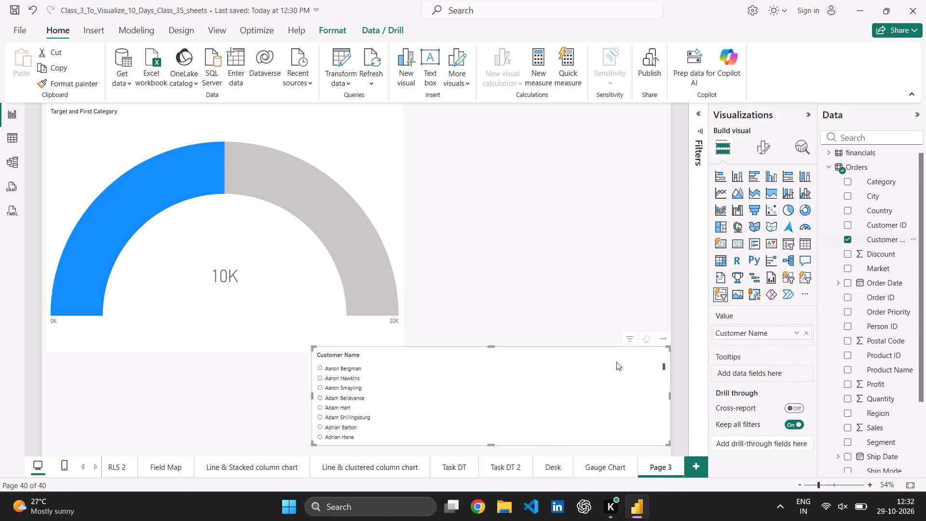
# Narrow the Customer Name slicer, place it beside the gauge at the top of the page, and make it taller.
pyautogui.moveTo(669, 394); pyautogui.dragTo(463, 403)
pyautogui.moveTo(426, 393); pyautogui.dragTo(570, 85)
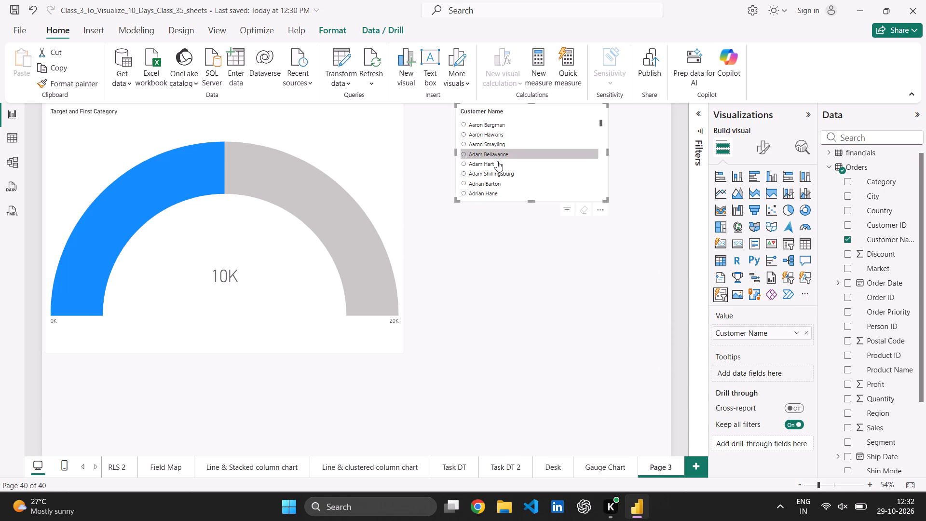
pyautogui.click(497, 161)
pyautogui.click(483, 184)
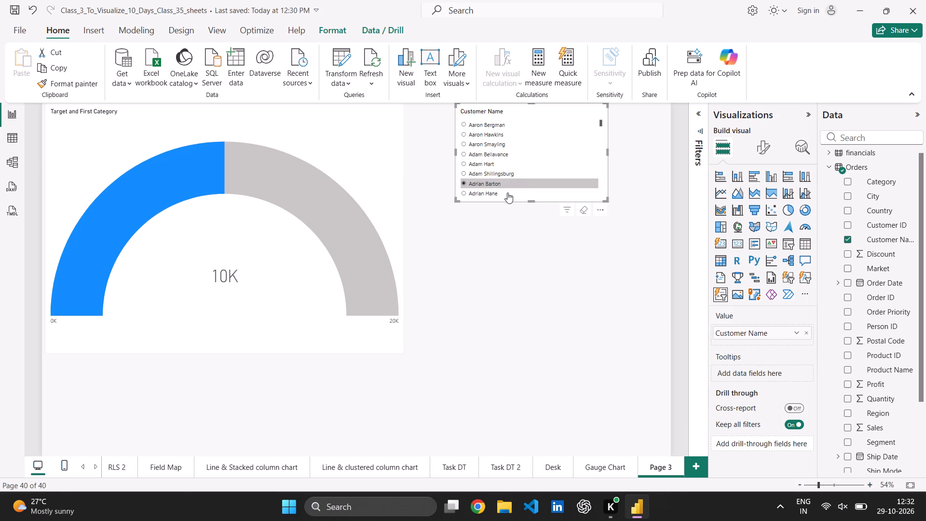
pyautogui.moveTo(531, 201); pyautogui.dragTo(524, 334)
# Shift the gauge slightly so it sits flush with the left edge of the page.
pyautogui.moveTo(318, 153); pyautogui.dragTo(378, 162)
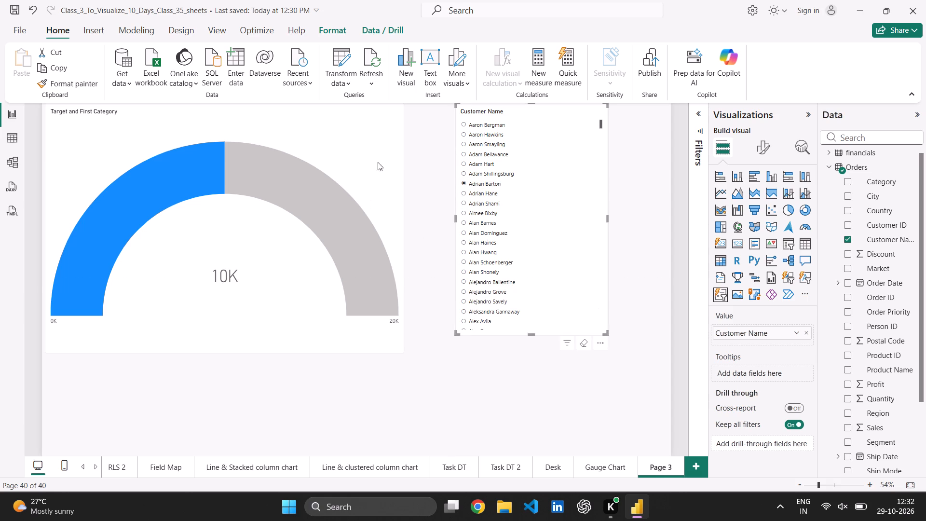
pyautogui.moveTo(378, 162); pyautogui.dragTo(289, 141)
pyautogui.click(289, 141)
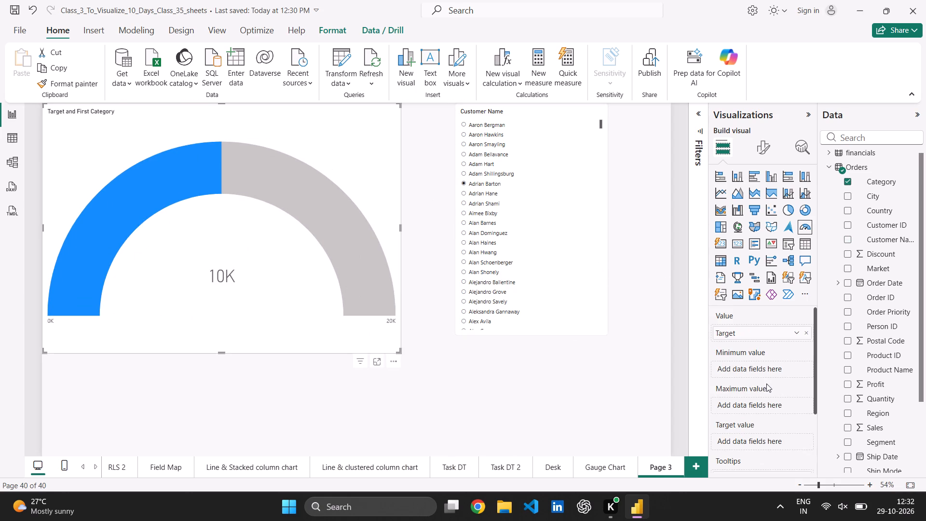
# Assign the Customer Name field as the gauge's target value.
pyautogui.scroll(-4, 778, 411)
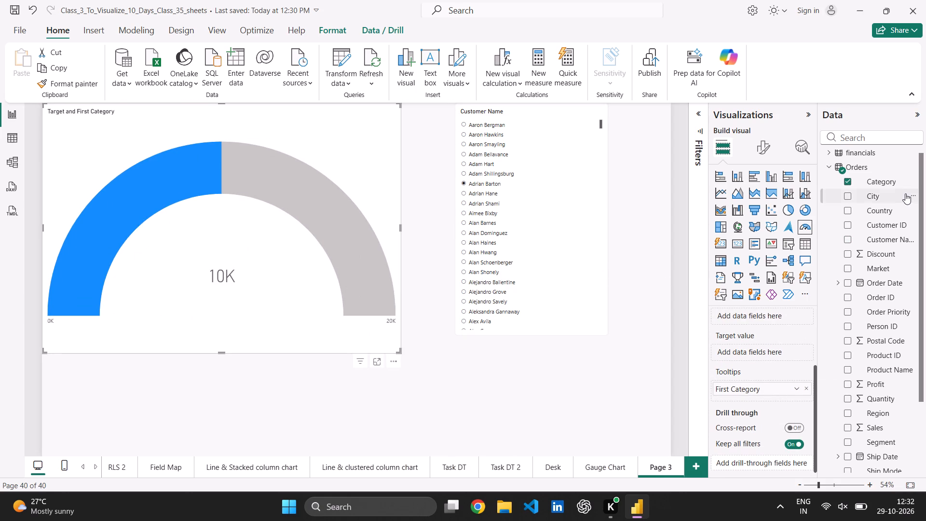
pyautogui.moveTo(879, 241); pyautogui.dragTo(769, 373)
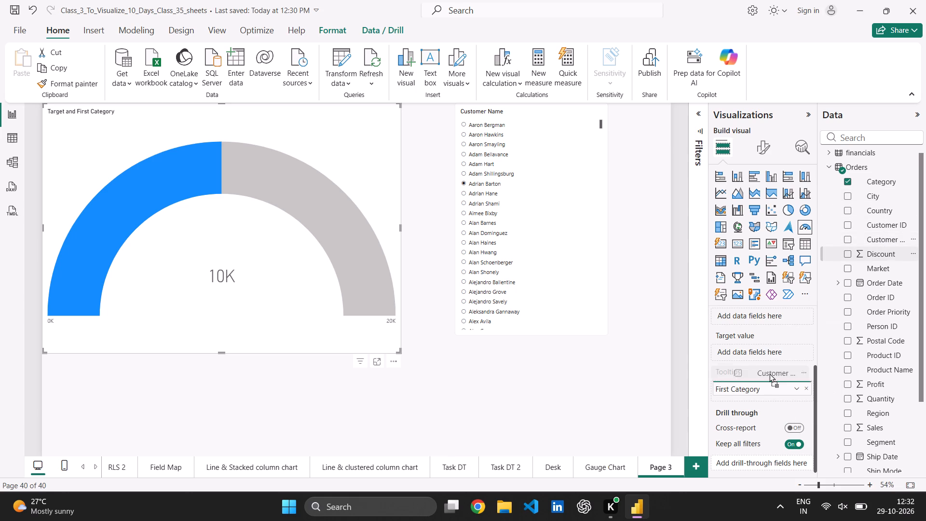
pyautogui.moveTo(769, 373); pyautogui.dragTo(772, 356)
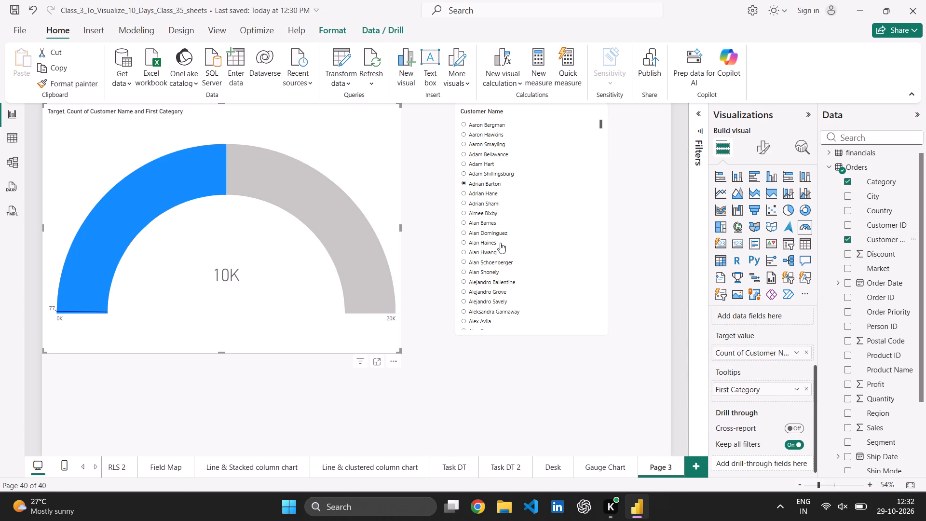
# Select various customers in the Customer Name slicer and examine how the gauge's value and target marker respond.
pyautogui.click(500, 243)
pyautogui.click(500, 167)
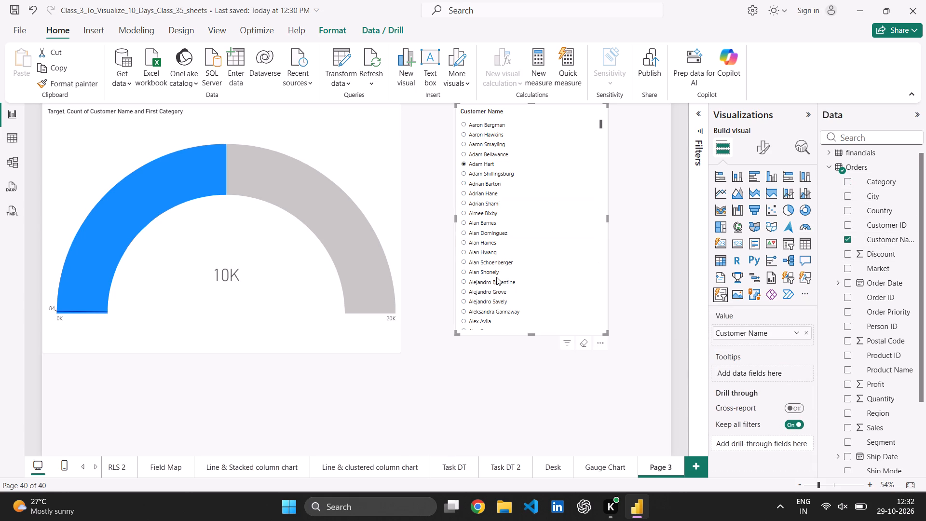
pyautogui.click(496, 277)
pyautogui.click(490, 178)
pyautogui.scroll(-1, 495, 260)
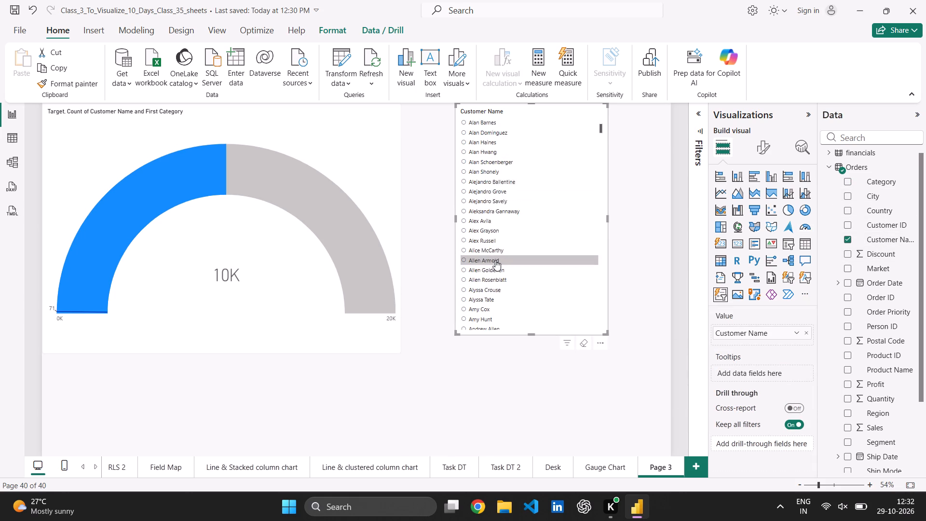
pyautogui.click(491, 187)
pyautogui.click(482, 264)
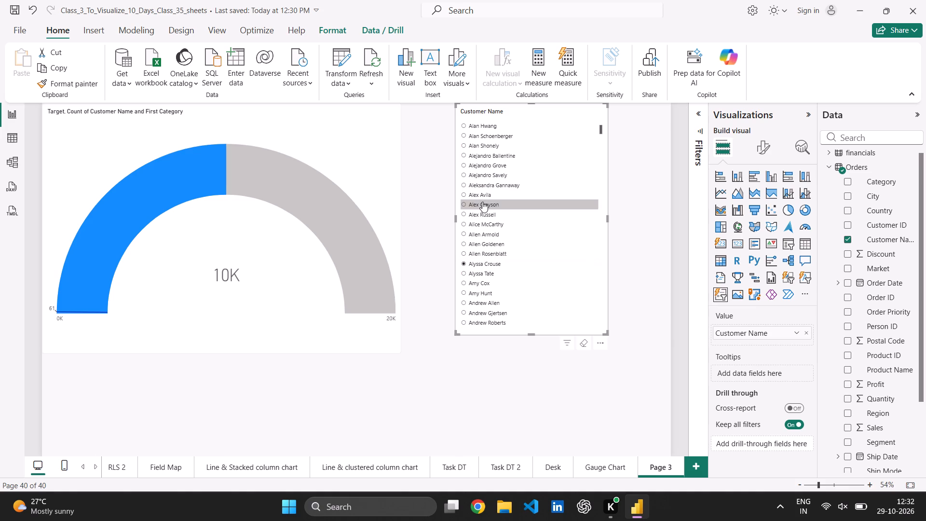
pyautogui.click(482, 202)
pyautogui.scroll(-3, 479, 277)
pyautogui.click(479, 233)
pyautogui.click(480, 274)
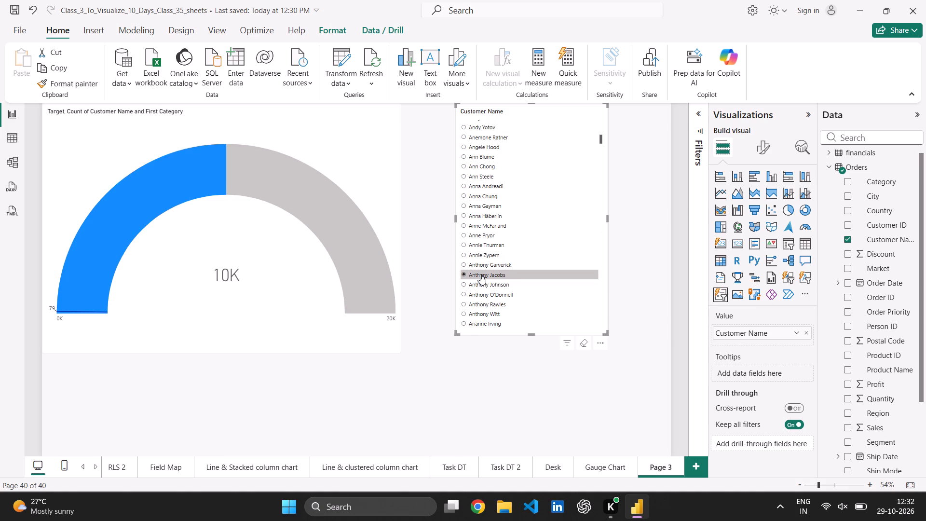
pyautogui.scroll(-2, 485, 274)
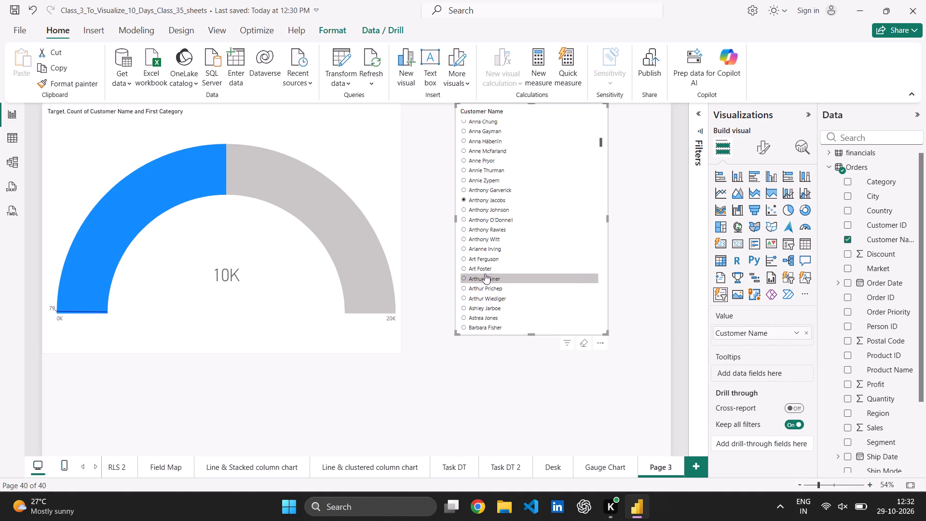
pyautogui.click(502, 267)
pyautogui.click(485, 281)
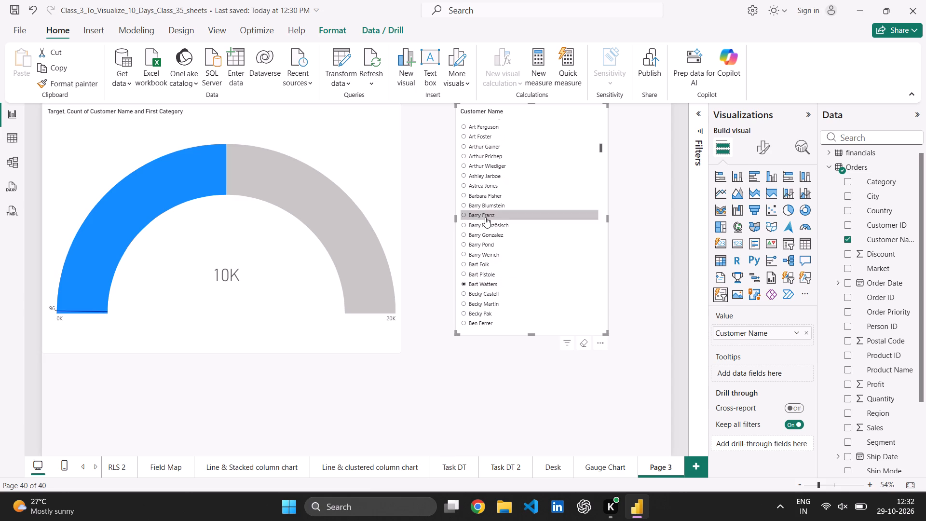
pyautogui.click(485, 217)
pyautogui.click(481, 181)
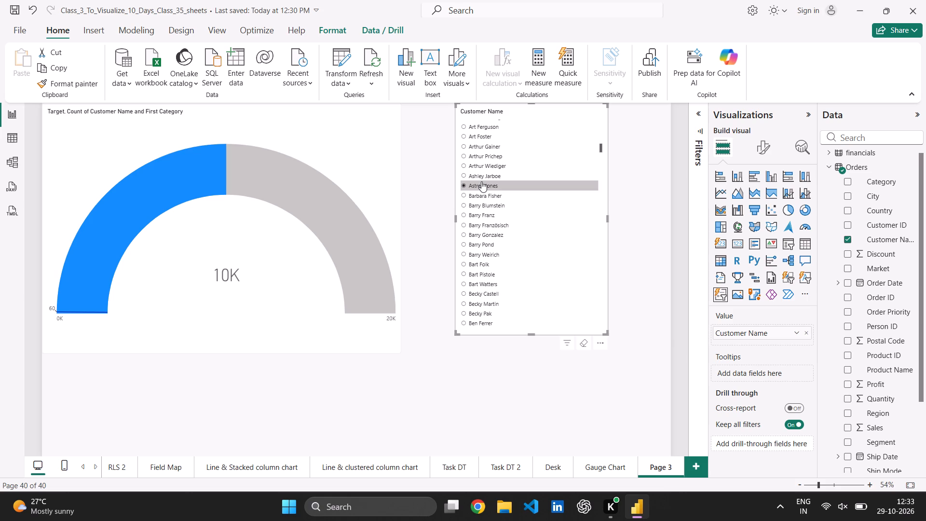
pyautogui.click(502, 265)
pyautogui.click(481, 269)
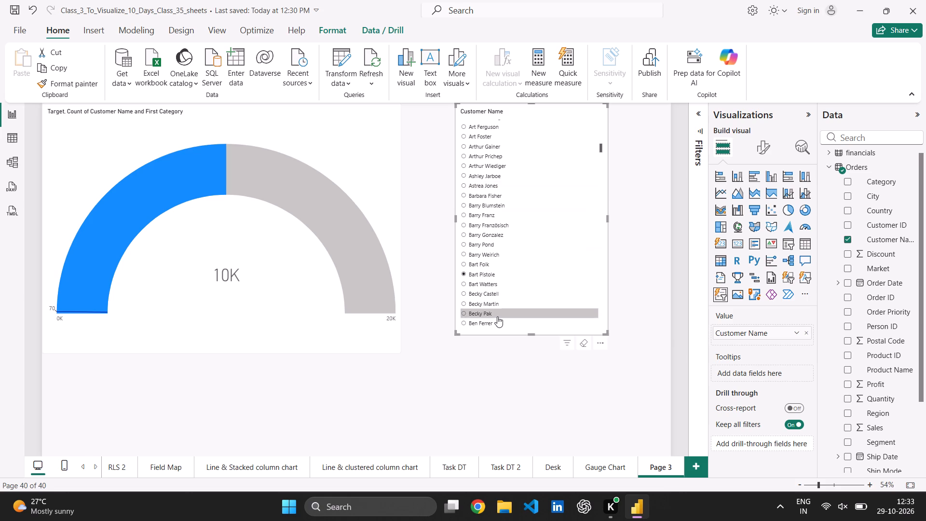
pyautogui.click(497, 316)
pyautogui.scroll(-2, 497, 316)
pyautogui.click(489, 272)
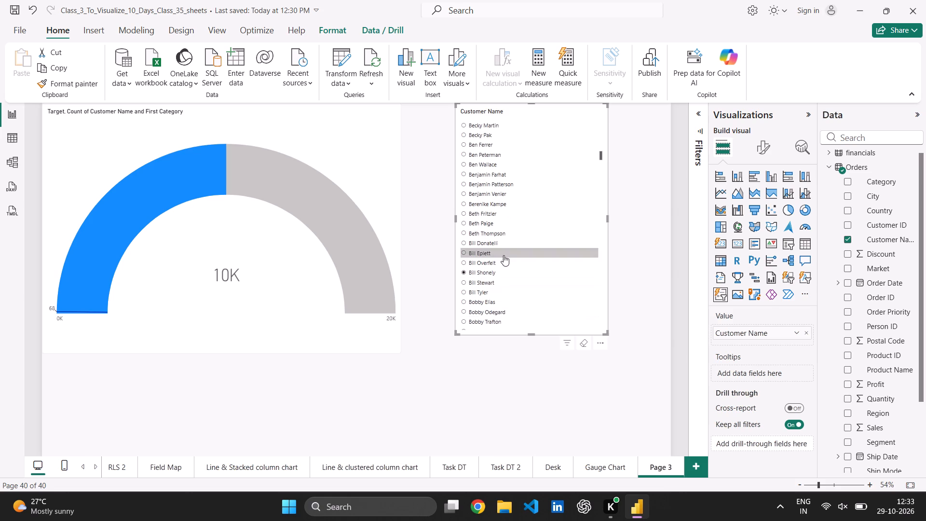
pyautogui.scroll(-1, 504, 255)
pyautogui.click(491, 245)
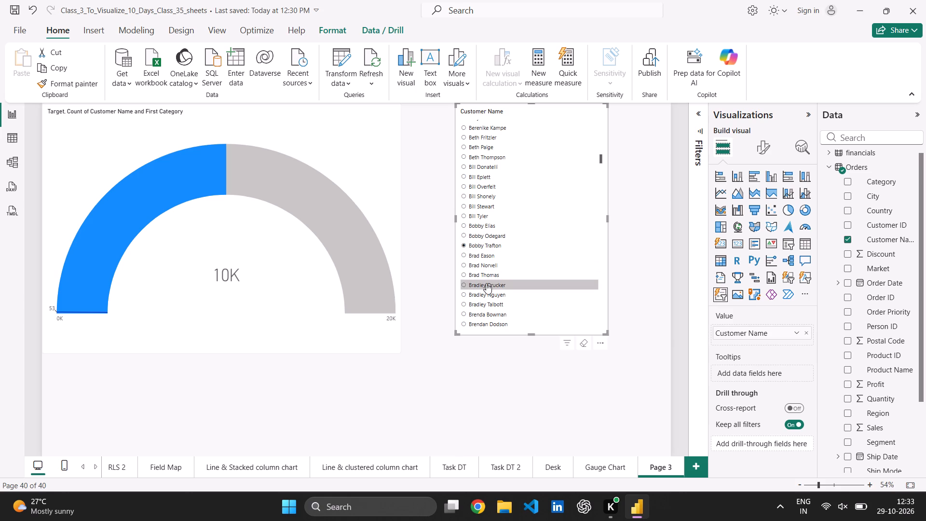
# Inspect the Target measure in the Orders table by viewing its formula and available options.
pyautogui.click(358, 180)
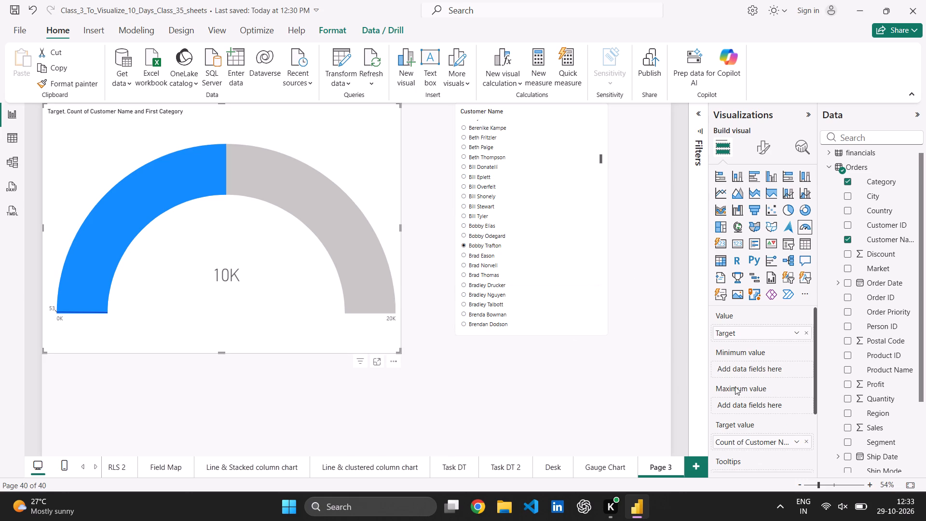
pyautogui.scroll(-3, 876, 398)
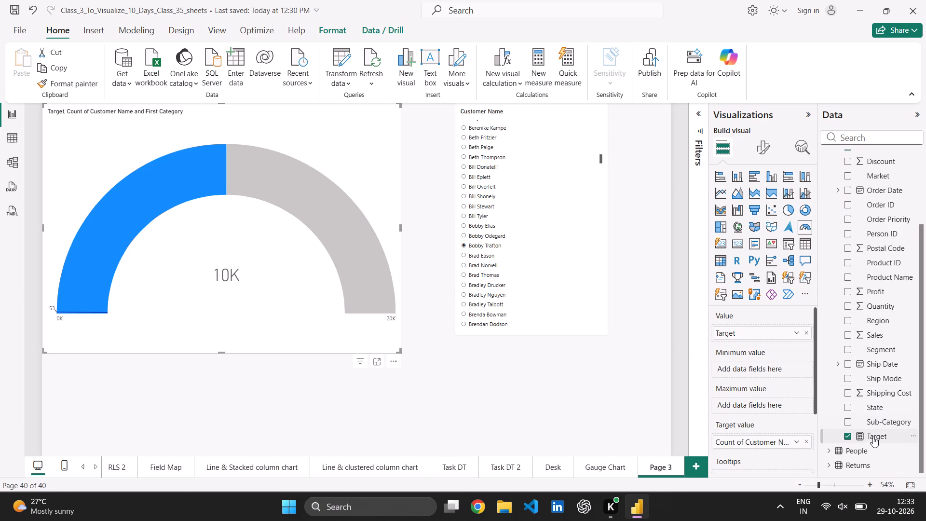
pyautogui.rightClick(873, 438)
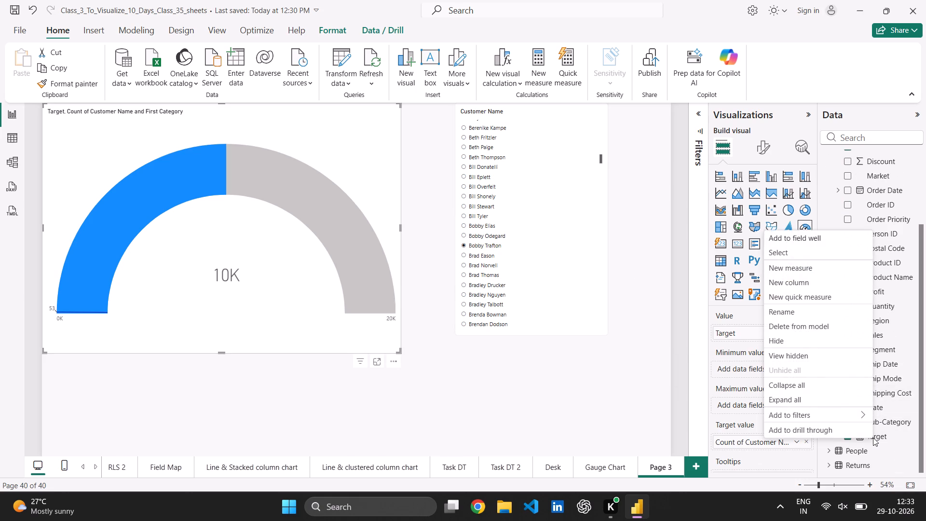
pyautogui.click(872, 439)
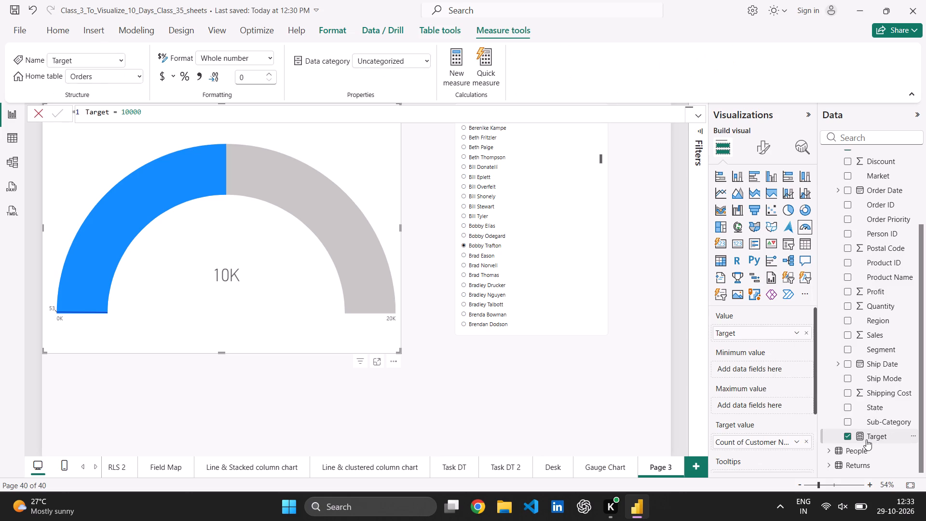
pyautogui.click(913, 436)
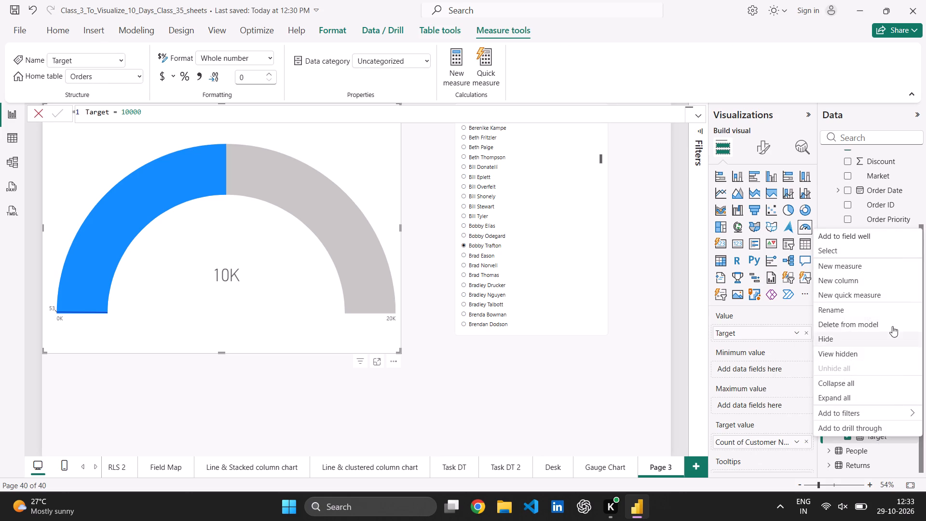
pyautogui.click(600, 394)
pyautogui.click(371, 148)
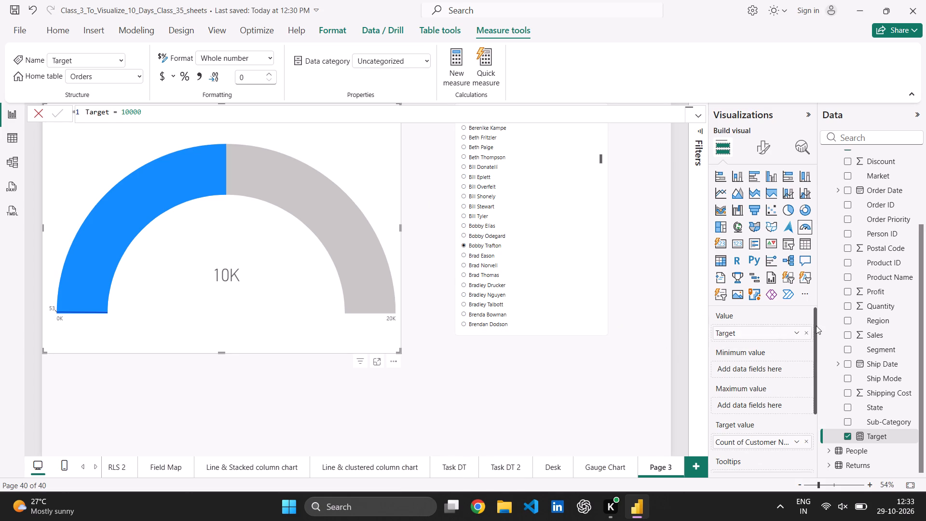
# Replace the Customer Name count with the Target measure as the gauge's target value, and remove First Category from its tooltips.
pyautogui.moveTo(816, 326); pyautogui.dragTo(825, 361)
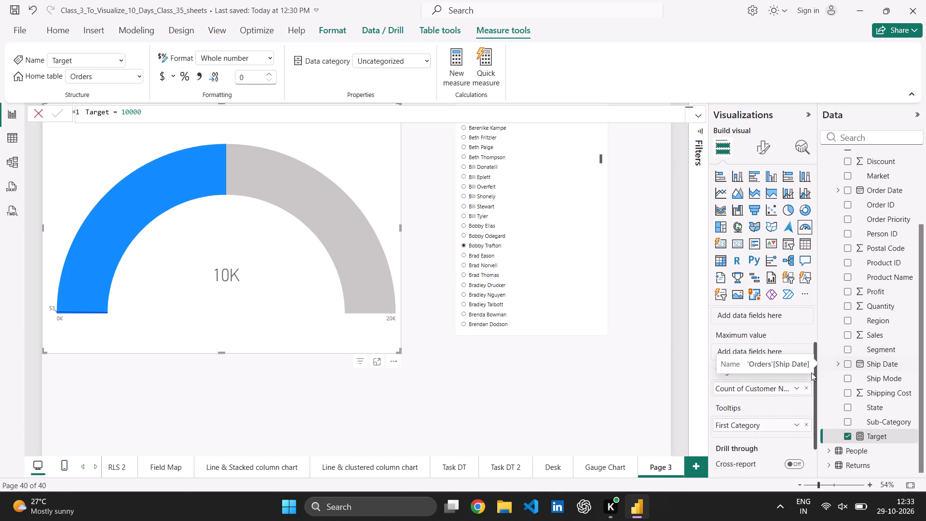
pyautogui.click(807, 389)
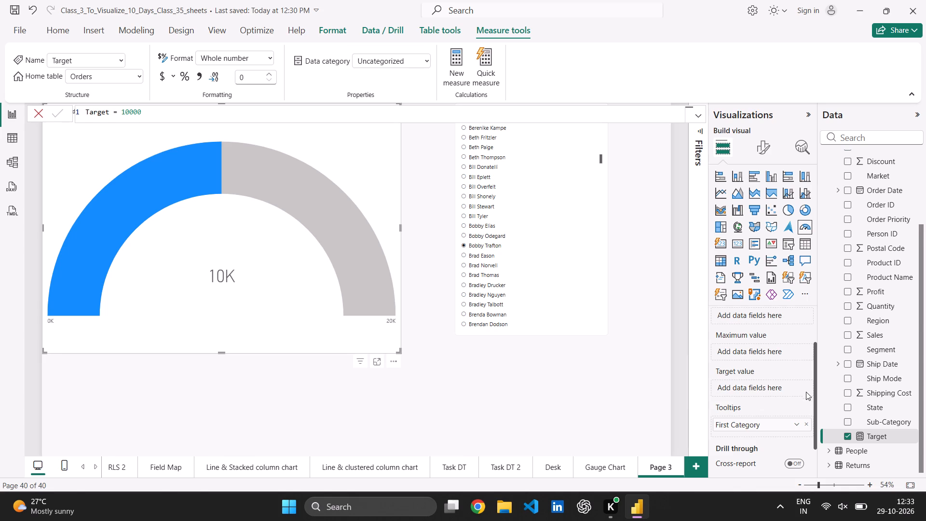
pyautogui.click(806, 425)
pyautogui.moveTo(875, 440); pyautogui.dragTo(769, 391)
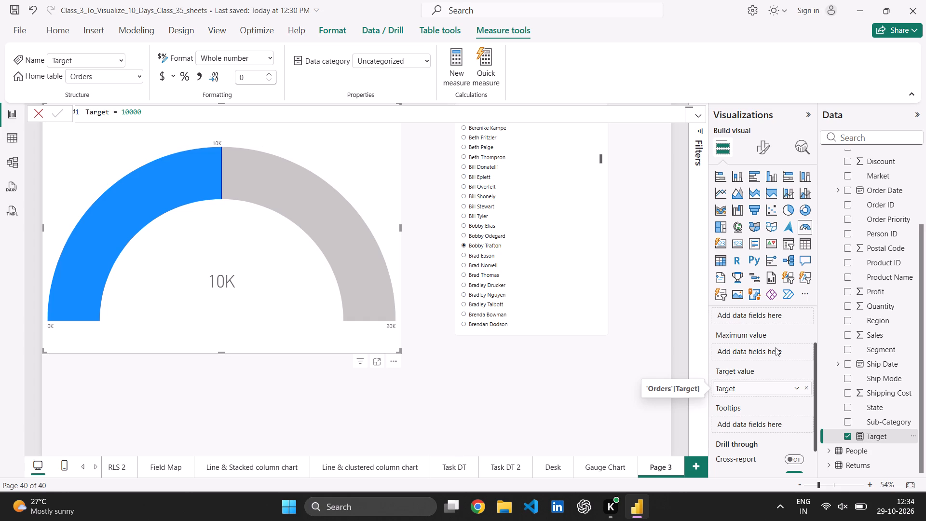
# Select different customers in the Customer Name slicer and examine whether the gauge's value and target marker respond.
pyautogui.click(490, 202)
pyautogui.click(489, 274)
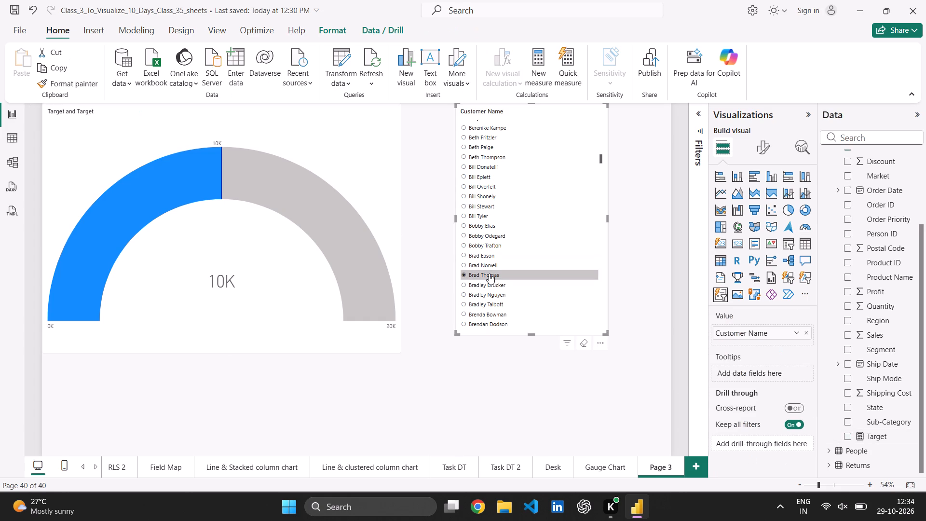
pyautogui.click(490, 289)
pyautogui.click(497, 308)
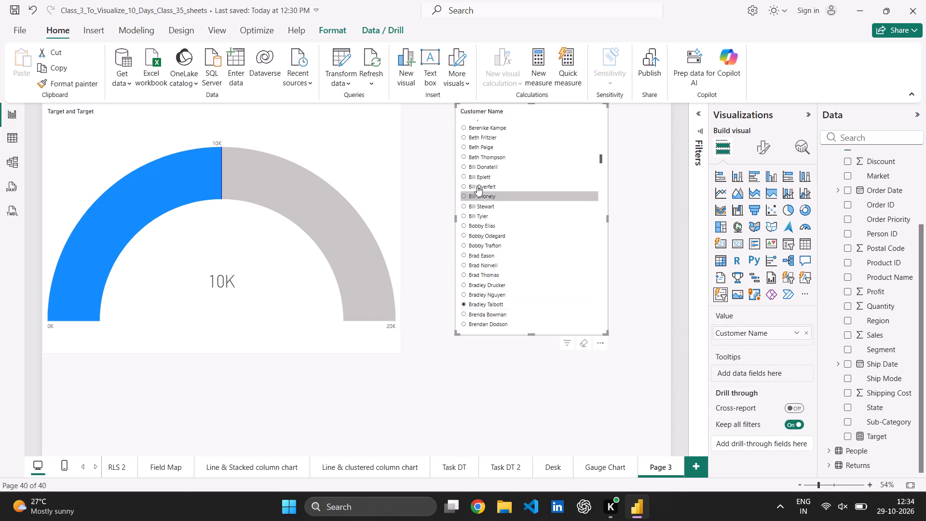
pyautogui.click(473, 181)
pyautogui.scroll(1, 473, 181)
pyautogui.click(289, 195)
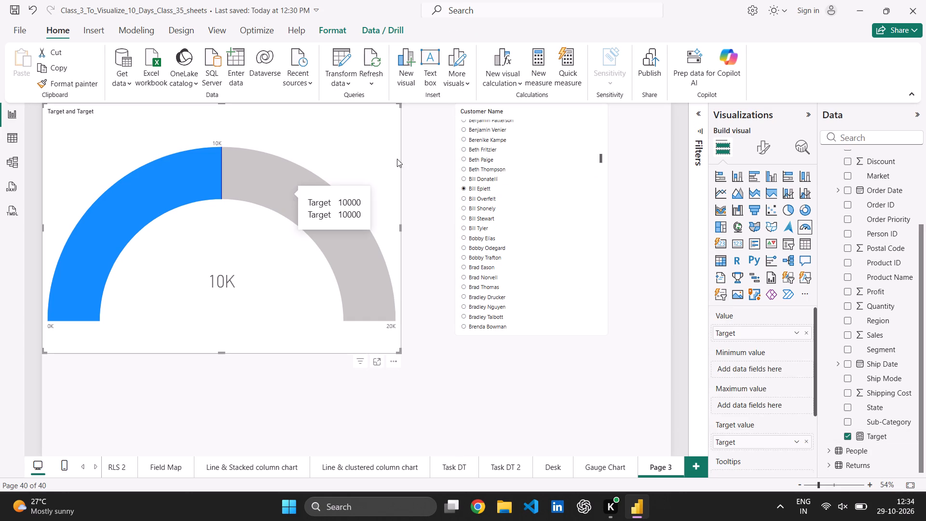
pyautogui.click(362, 150)
pyautogui.click(493, 177)
pyautogui.click(482, 267)
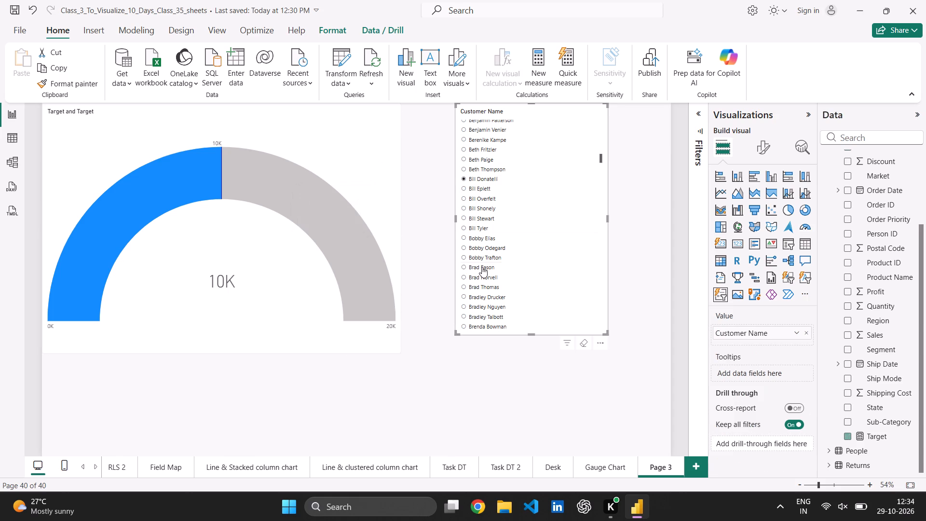
pyautogui.click(443, 352)
pyautogui.click(494, 307)
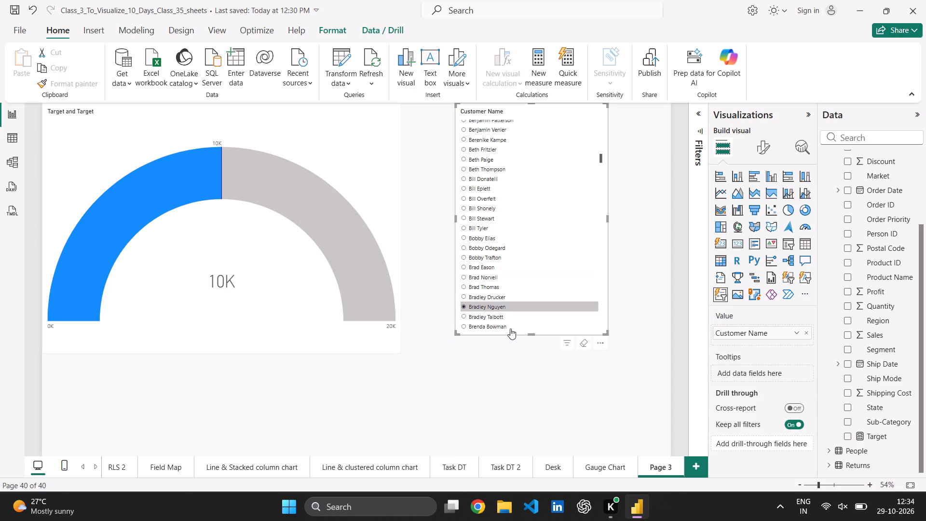
# Extend the Customer Name slicer downward so its bottom edge lines up with the bottom of the gauge.
pyautogui.click(527, 334)
pyautogui.moveTo(529, 333); pyautogui.dragTo(529, 350)
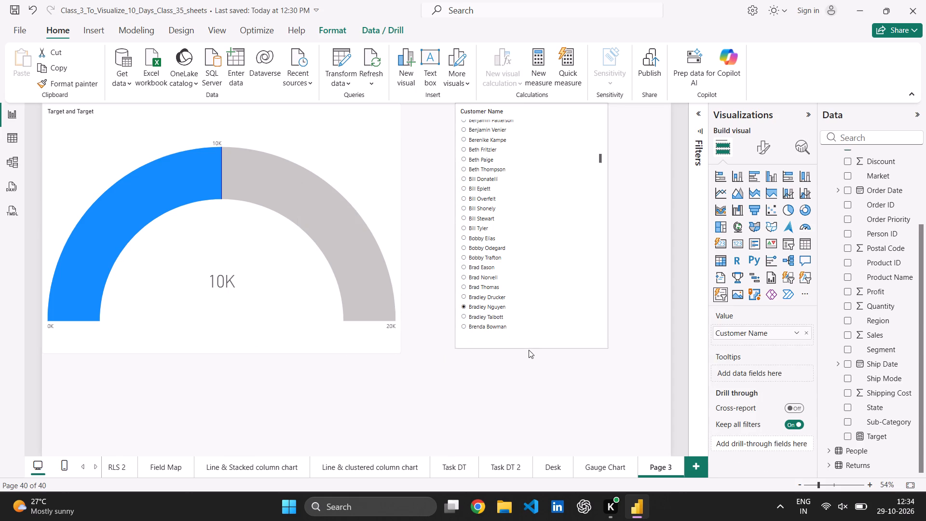
pyautogui.moveTo(529, 350); pyautogui.dragTo(529, 352)
# Select a few more customers in the enlarged slicer, examine the gauge, and return to the start of the customer list.
pyautogui.click(538, 297)
pyautogui.click(496, 245)
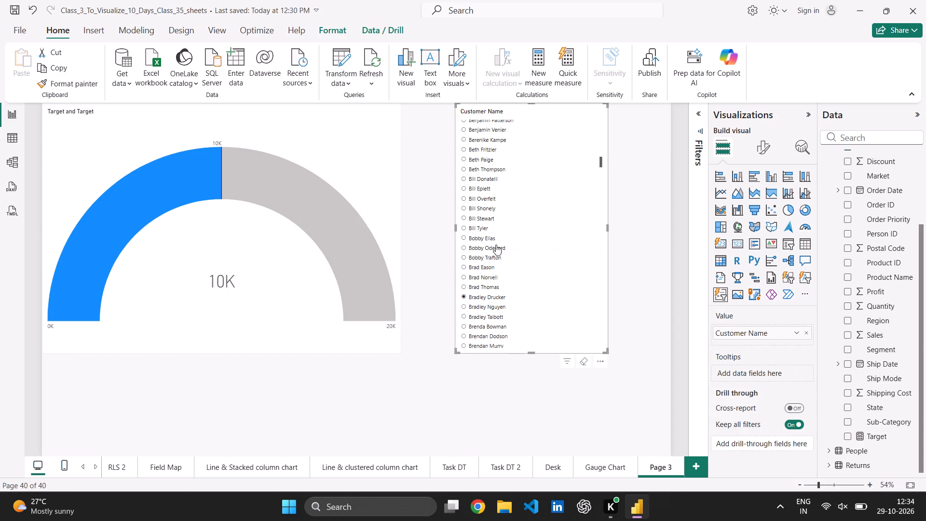
pyautogui.click(487, 193)
pyautogui.scroll(5, 487, 193)
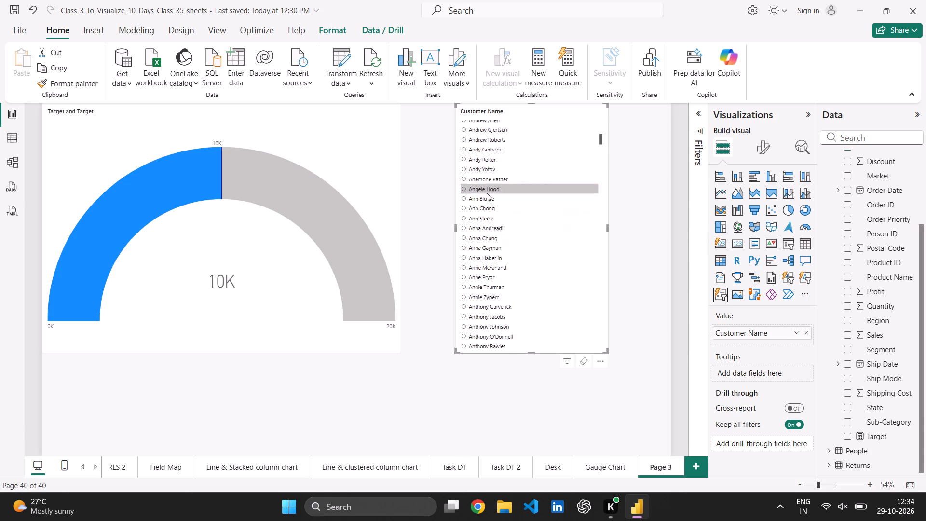
pyautogui.scroll(2, 487, 193)
pyautogui.click(434, 260)
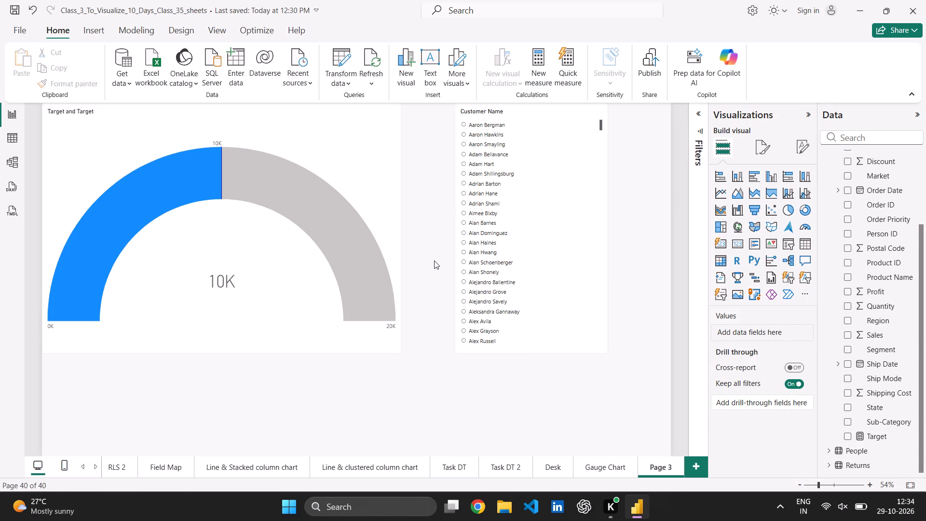
# Compare the field assignments of the Page 3 gauge with those of the gauge on the Gauge Chart page.
pyautogui.click(359, 136)
pyautogui.scroll(-1, 841, 405)
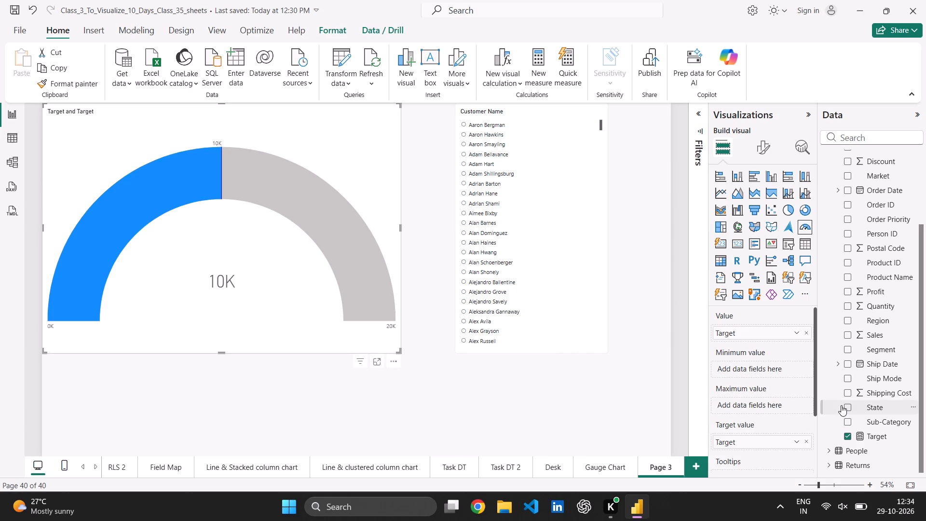
pyautogui.scroll(-1, 841, 405)
pyautogui.scroll(-2, 769, 401)
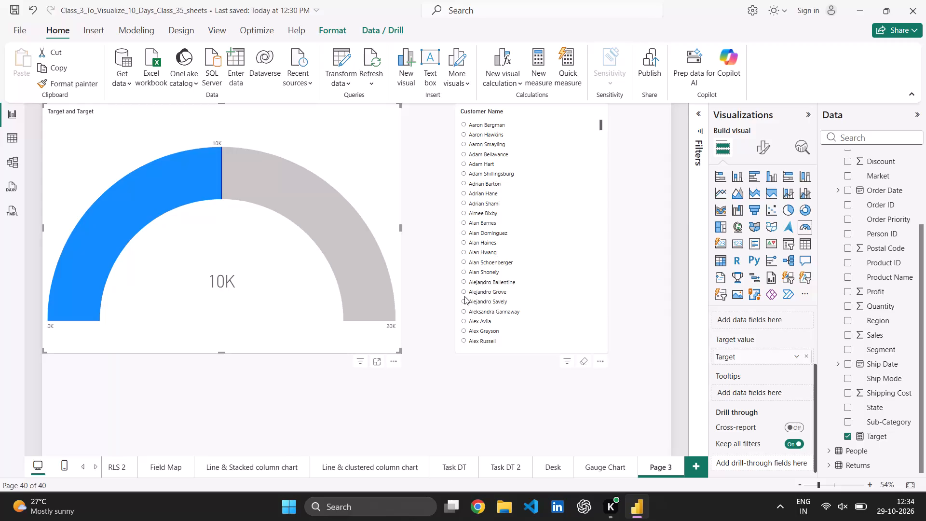
pyautogui.click(439, 226)
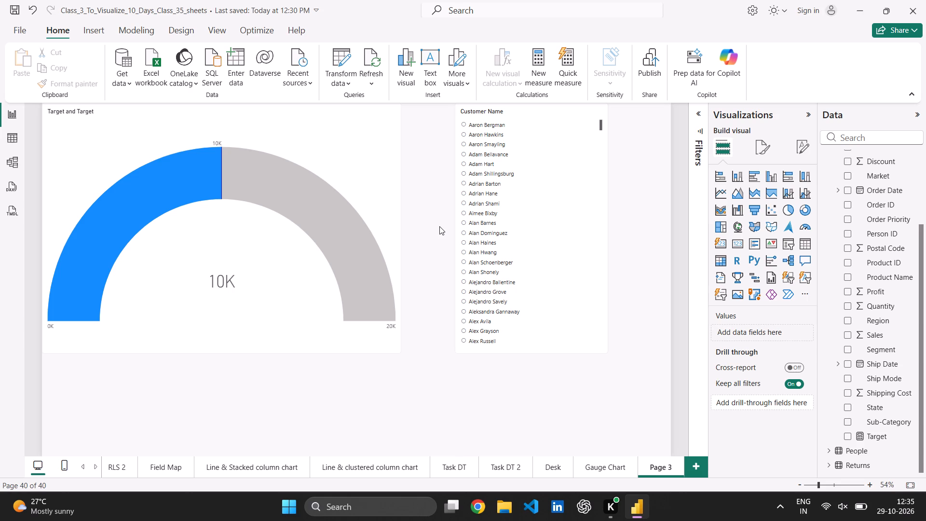
pyautogui.click(618, 458)
pyautogui.click(341, 139)
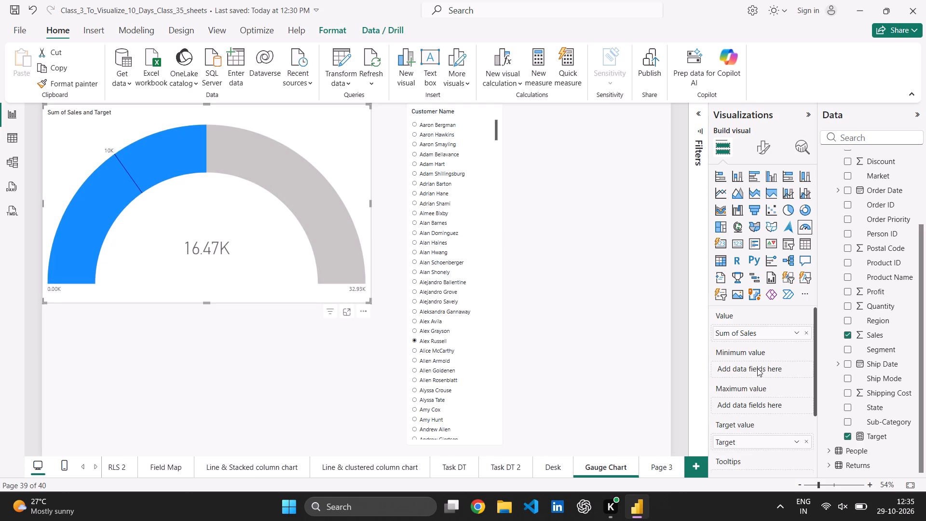
pyautogui.scroll(-3, 762, 369)
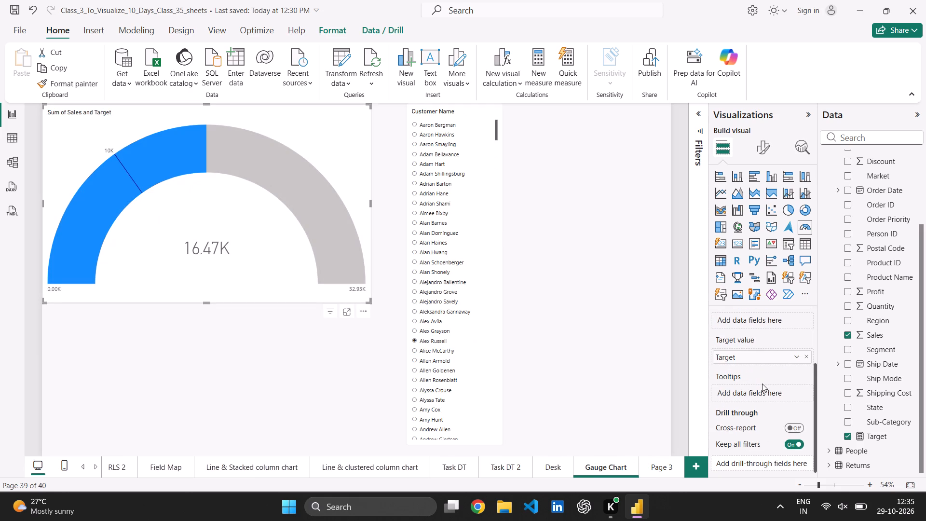
pyautogui.click(656, 462)
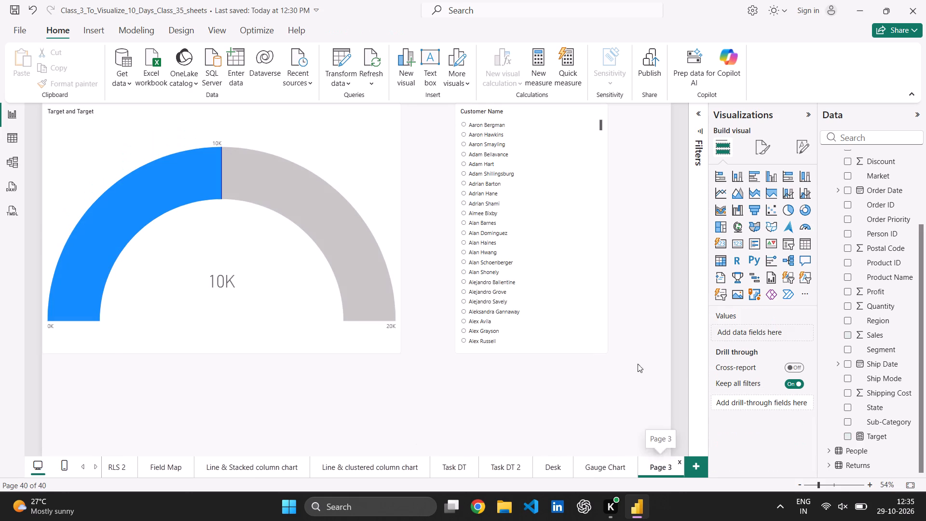
pyautogui.click(351, 229)
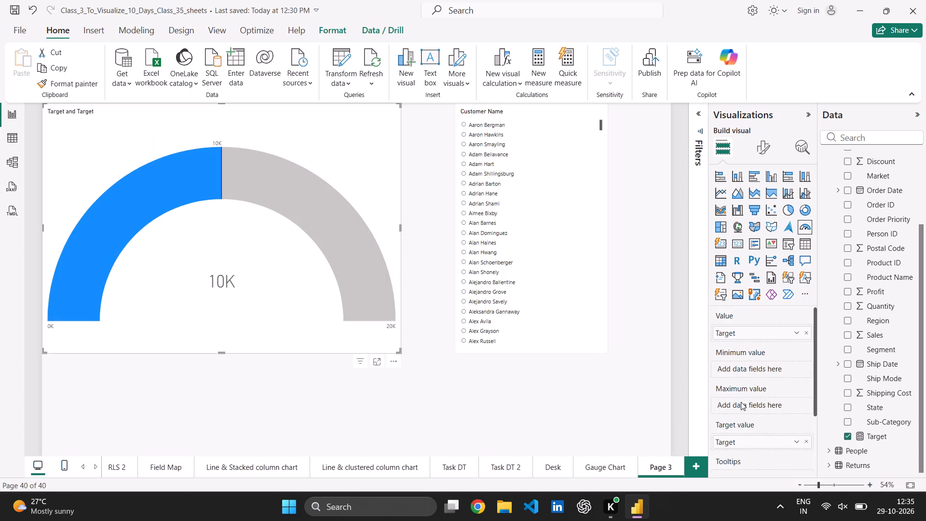
pyautogui.scroll(-5, 759, 398)
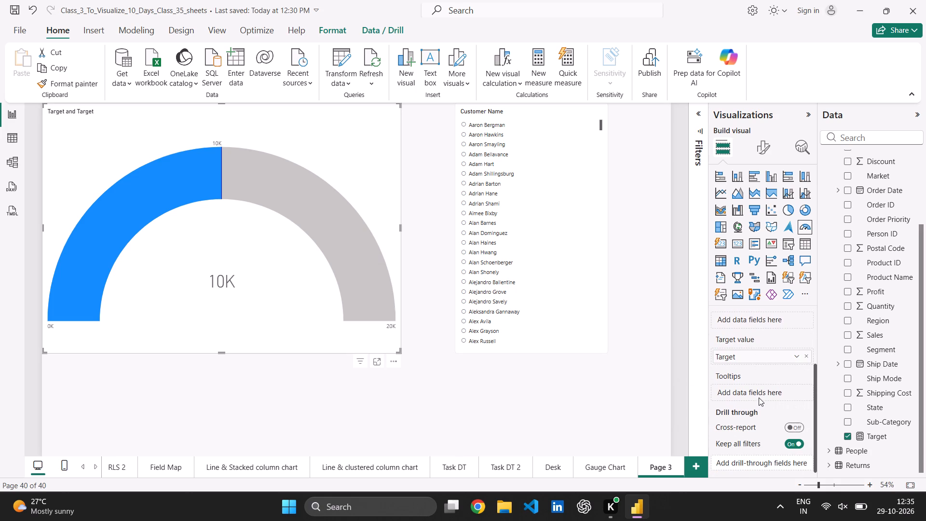
pyautogui.scroll(2, 766, 359)
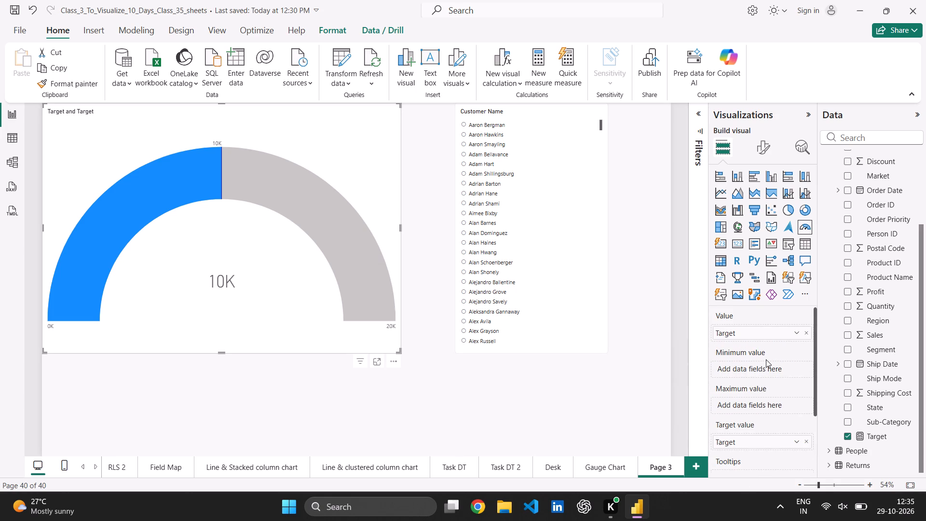
pyautogui.scroll(1, 766, 359)
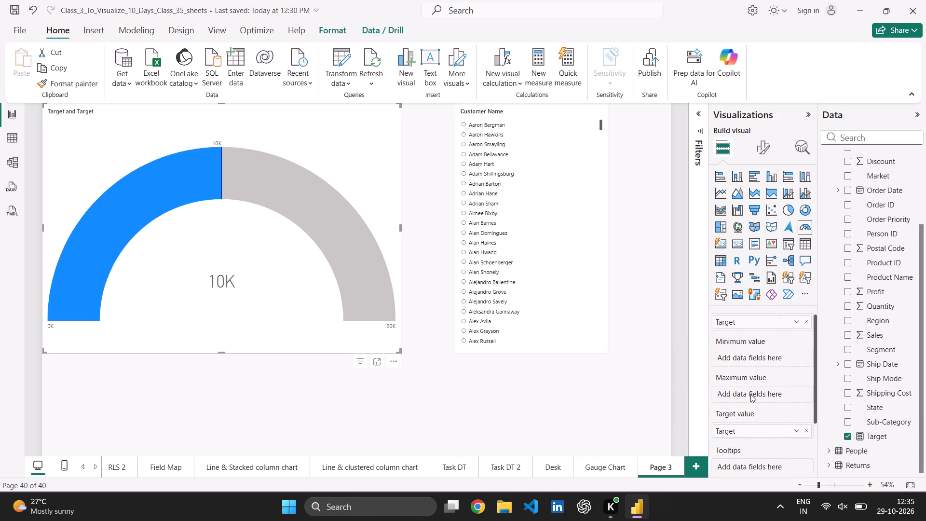
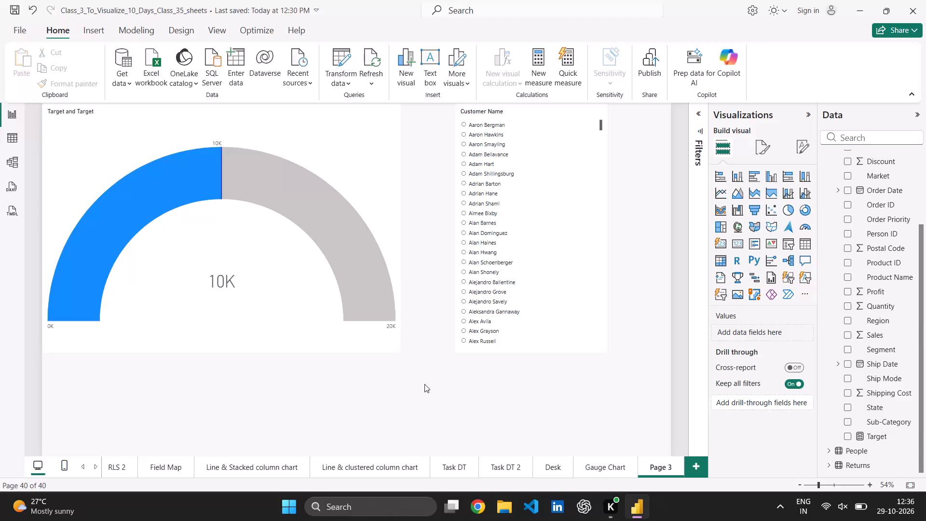
# Add a new report page and place an empty KPI visual at its left edge, enlarged to about 40% of the page width.
pyautogui.click(427, 395)
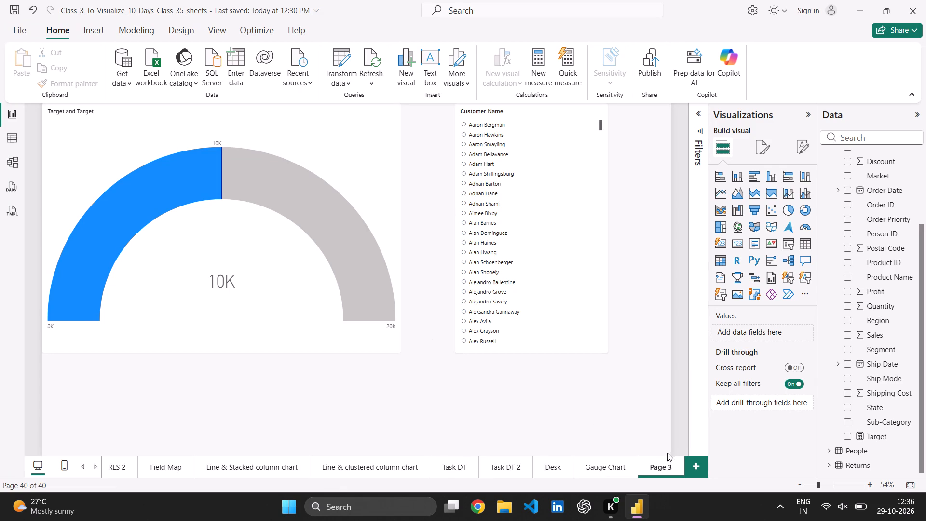
pyautogui.click(697, 460)
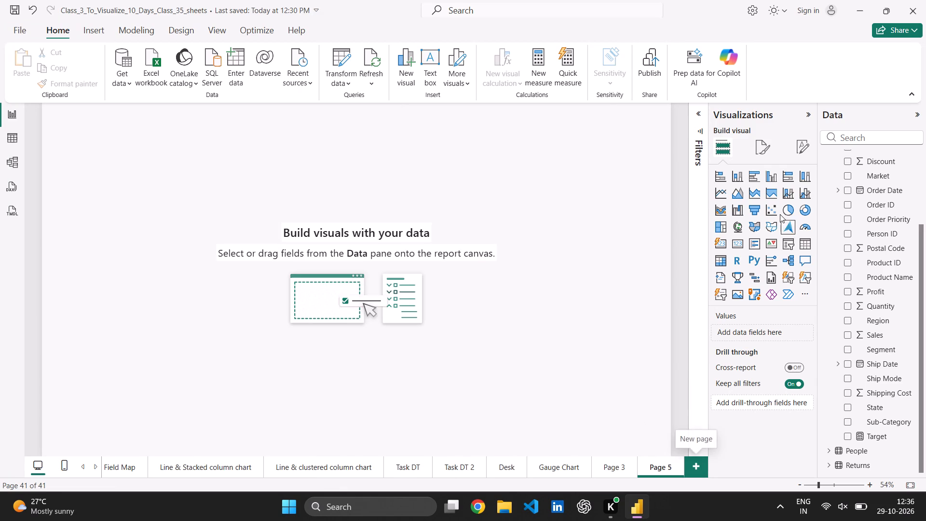
pyautogui.click(772, 244)
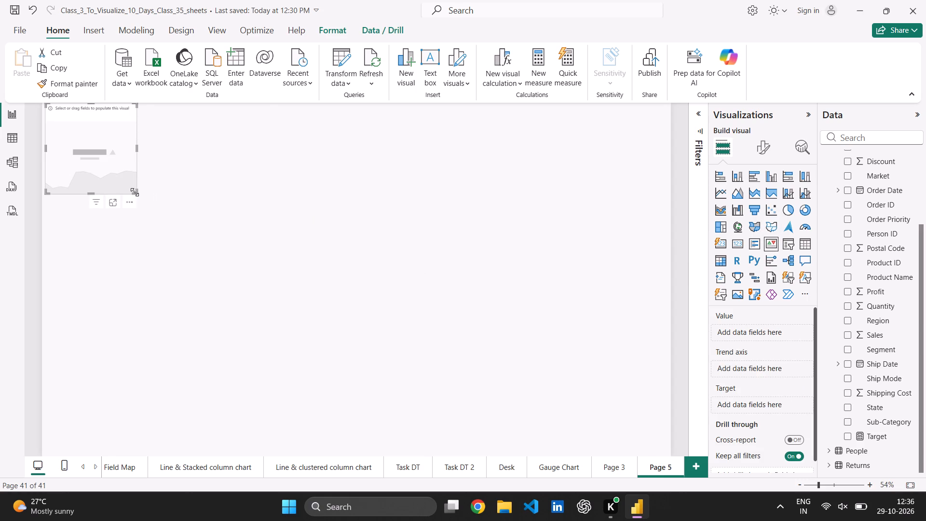
pyautogui.moveTo(135, 192); pyautogui.dragTo(418, 298)
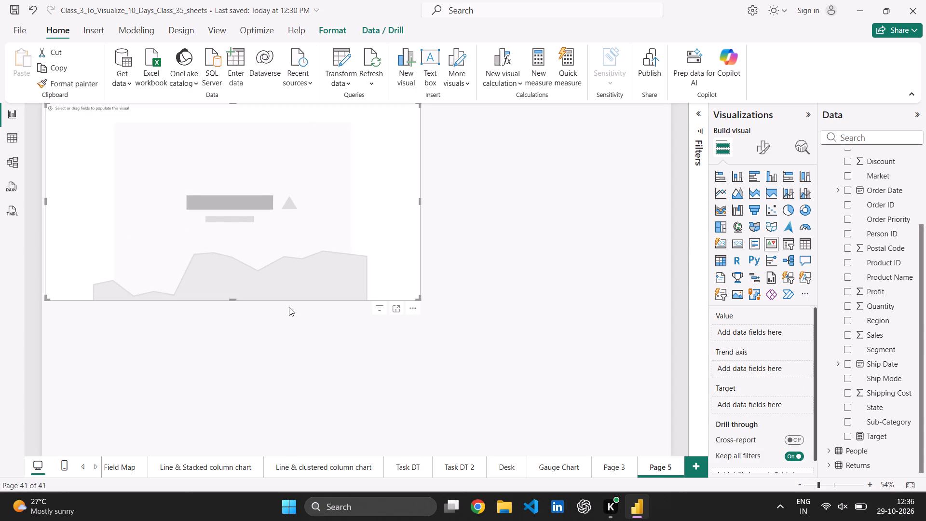
pyautogui.moveTo(400, 264); pyautogui.dragTo(383, 266)
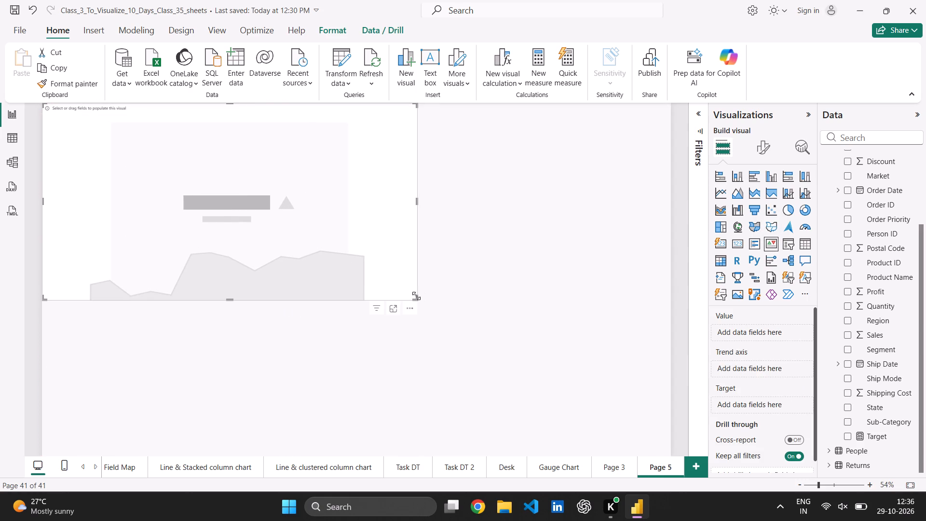
pyautogui.moveTo(415, 297); pyautogui.dragTo(297, 310)
pyautogui.click(406, 293)
pyautogui.click(259, 192)
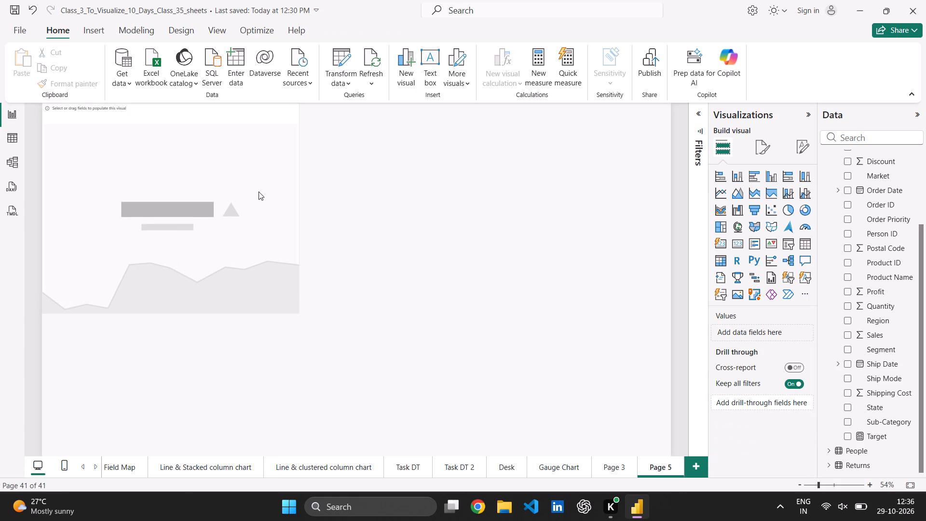
pyautogui.click(462, 224)
# In Notepad, add the line "gauge charts - target acchiment" at the end of the Power BI notes, and return to the report.
pyautogui.click(419, 502)
pyautogui.write('note')
pyautogui.press('Right')
pyautogui.press('Return')
pyautogui.click(386, 77)
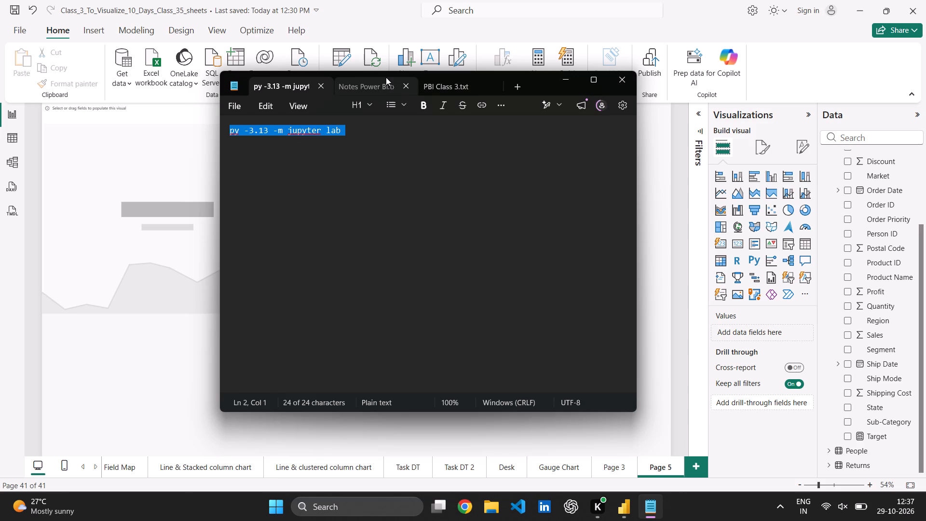
pyautogui.scroll(-5, 371, 263)
pyautogui.click(305, 318)
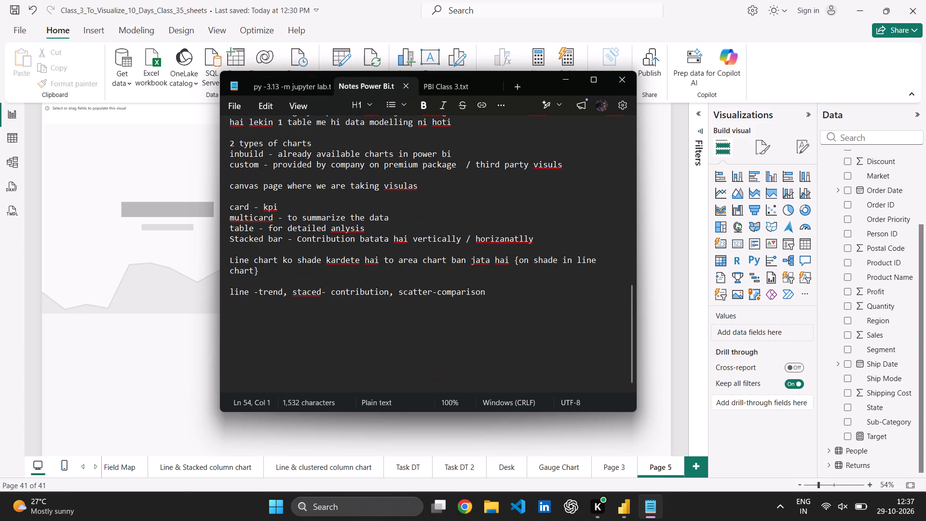
pyautogui.write('gauge charts - tag')
pyautogui.press('BackSpace')
pyautogui.write('rget acchiment')
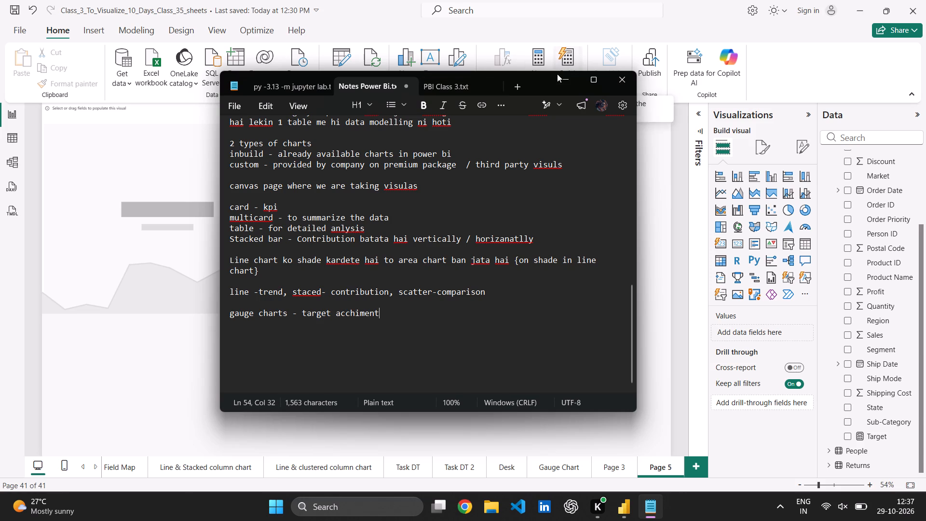
pyautogui.click(557, 74)
# Assign Sales as the KPI's value and the Year level of the Order Date hierarchy as its trend axis.
pyautogui.click(301, 192)
pyautogui.click(278, 185)
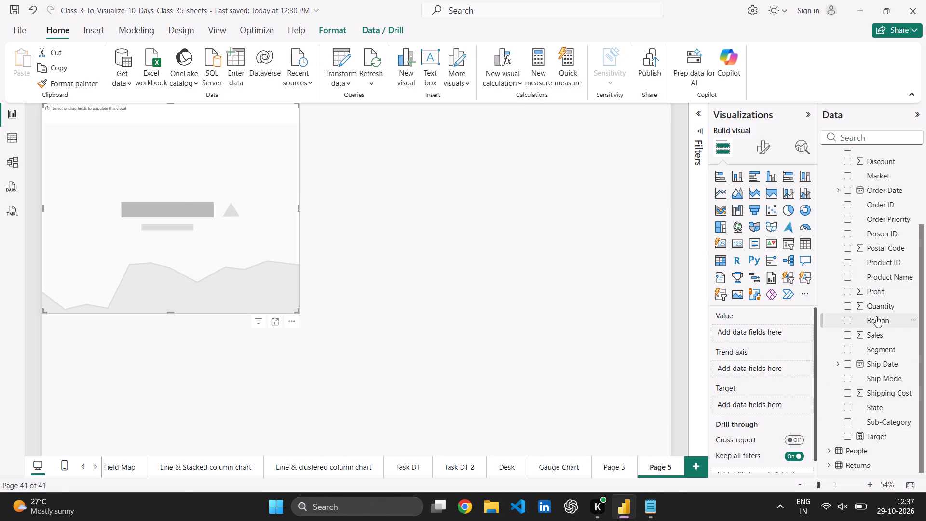
pyautogui.click(847, 334)
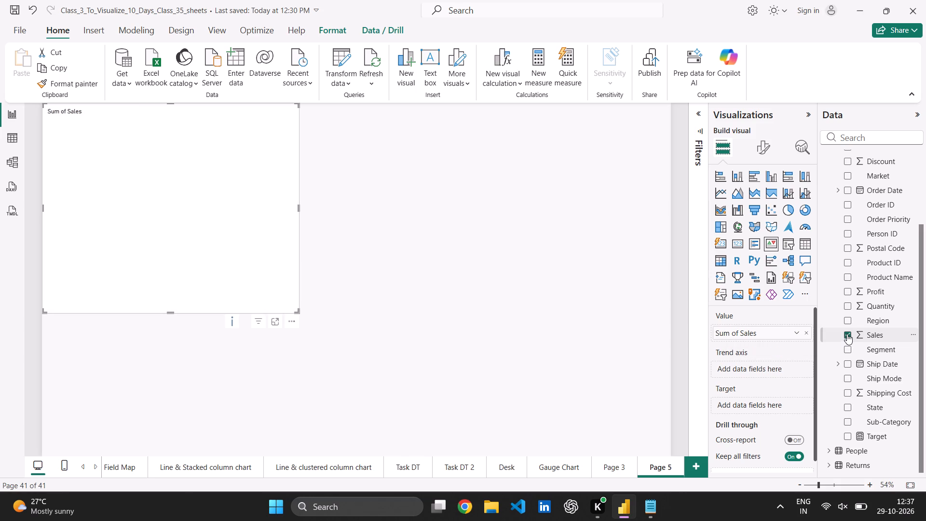
pyautogui.scroll(2, 874, 281)
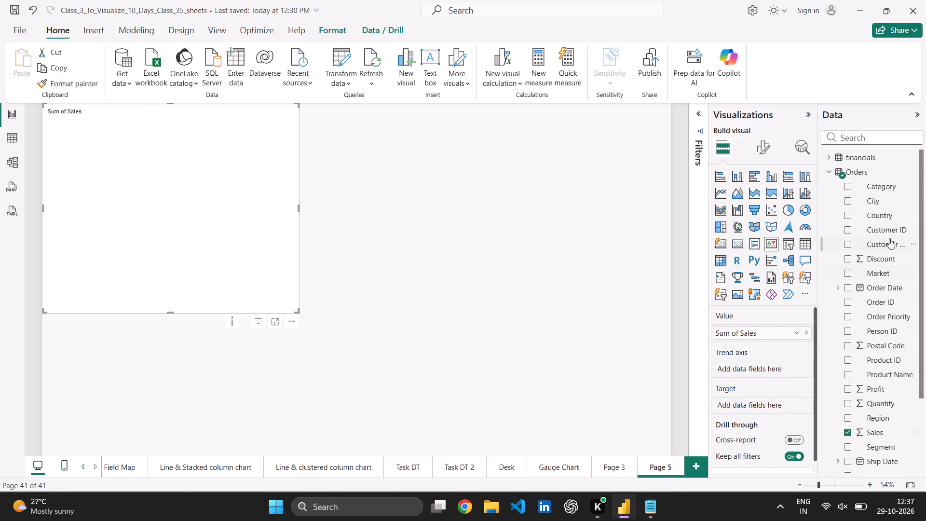
pyautogui.click(840, 287)
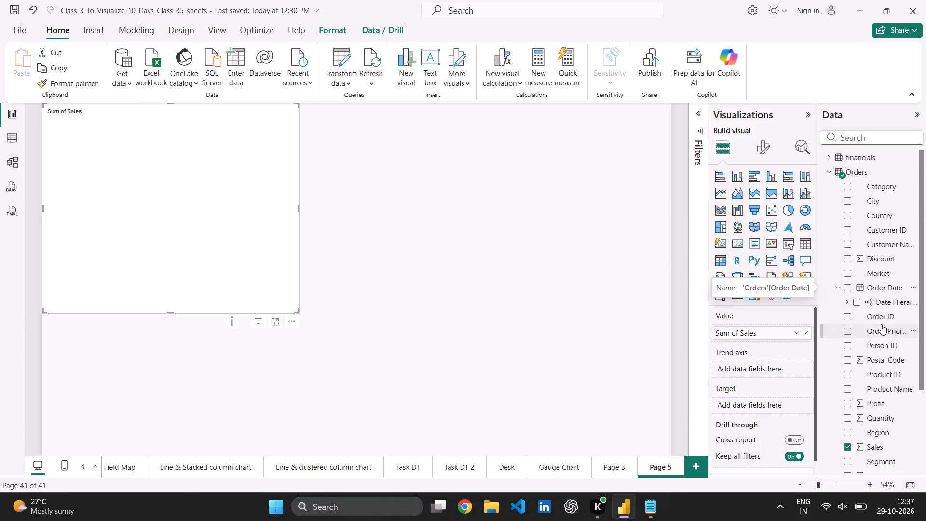
pyautogui.click(847, 300)
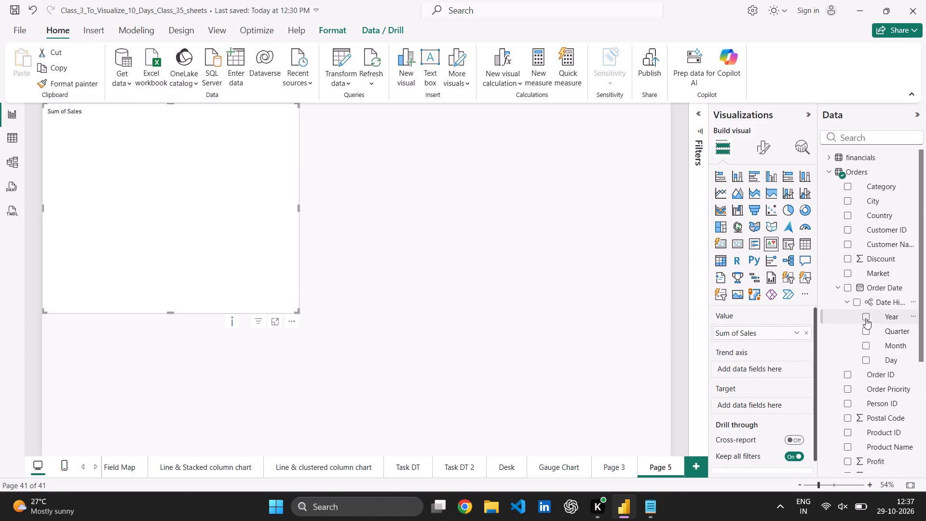
pyautogui.click(868, 318)
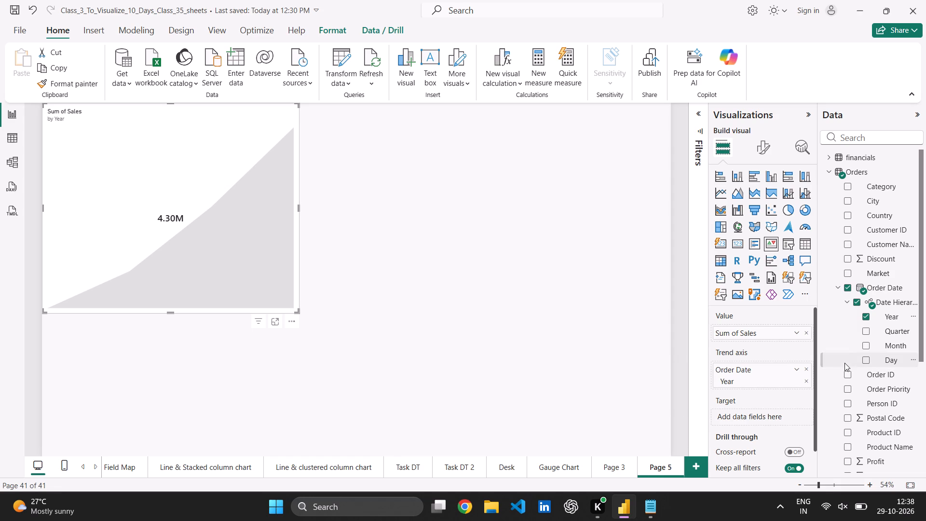
pyautogui.scroll(-3, 896, 357)
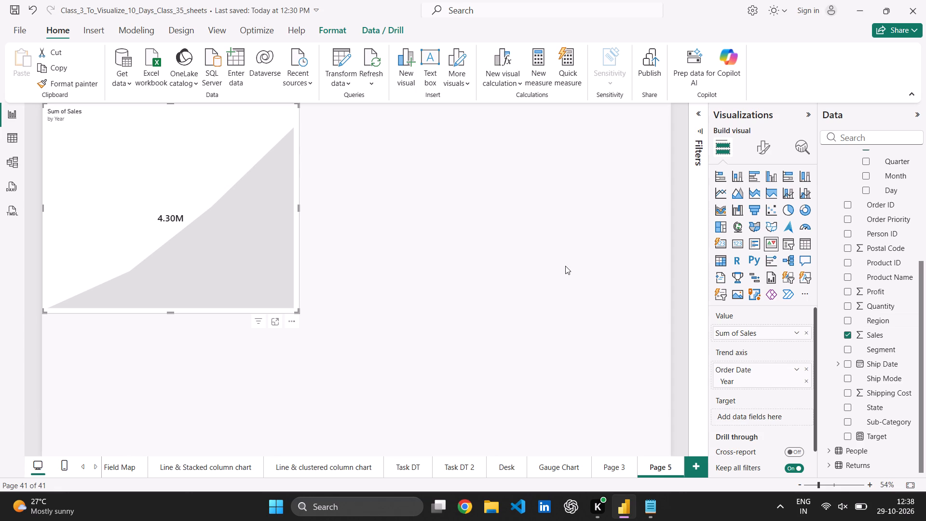
# Restore the default visuals in the visual gallery and deselect the KPI.
pyautogui.click(800, 293)
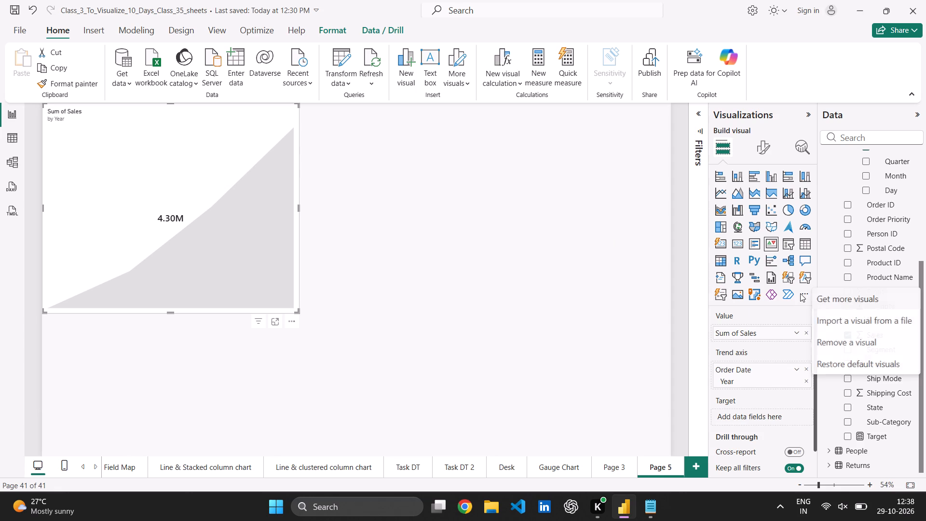
pyautogui.click(820, 361)
pyautogui.click(531, 290)
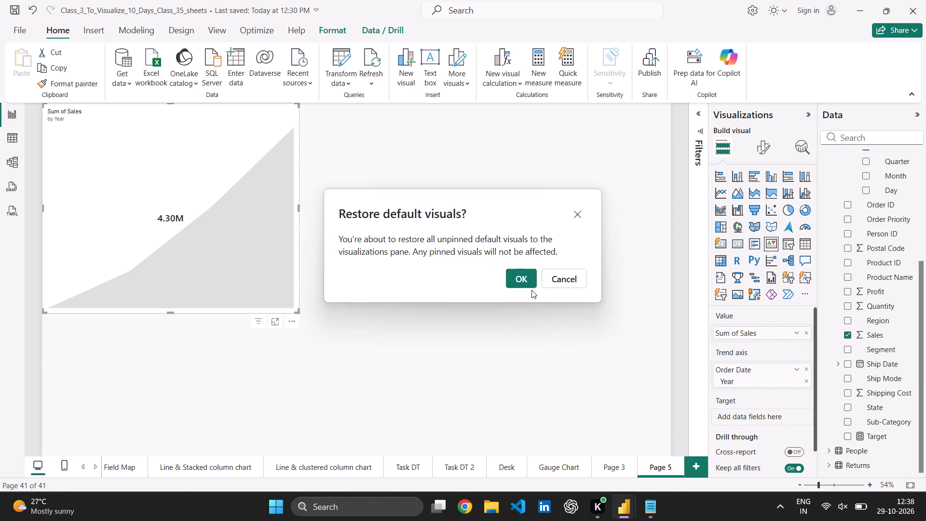
pyautogui.click(529, 288)
pyautogui.click(524, 282)
pyautogui.click(625, 216)
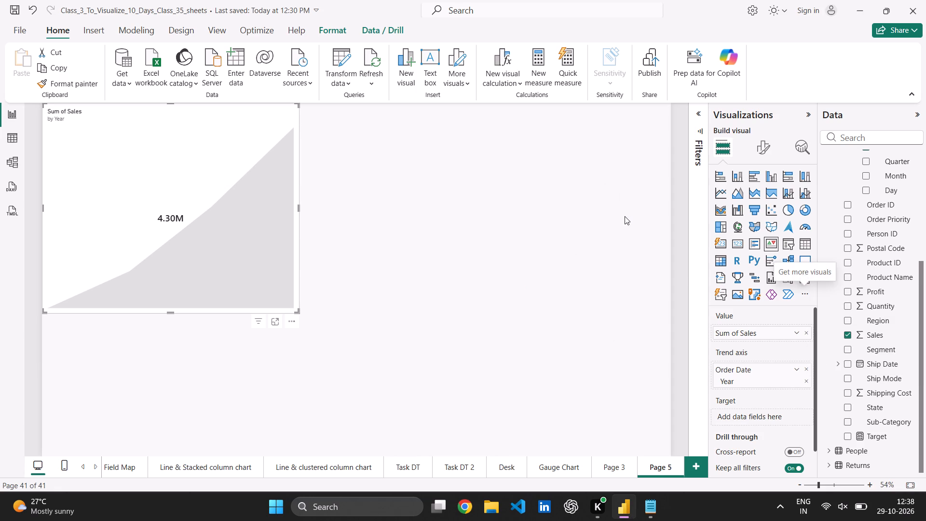
# Add an empty Card visual beside the KPI, aligned with the top of the page and stretched to the KPI's height.
pyautogui.click(741, 240)
pyautogui.moveTo(209, 357); pyautogui.dragTo(516, 177)
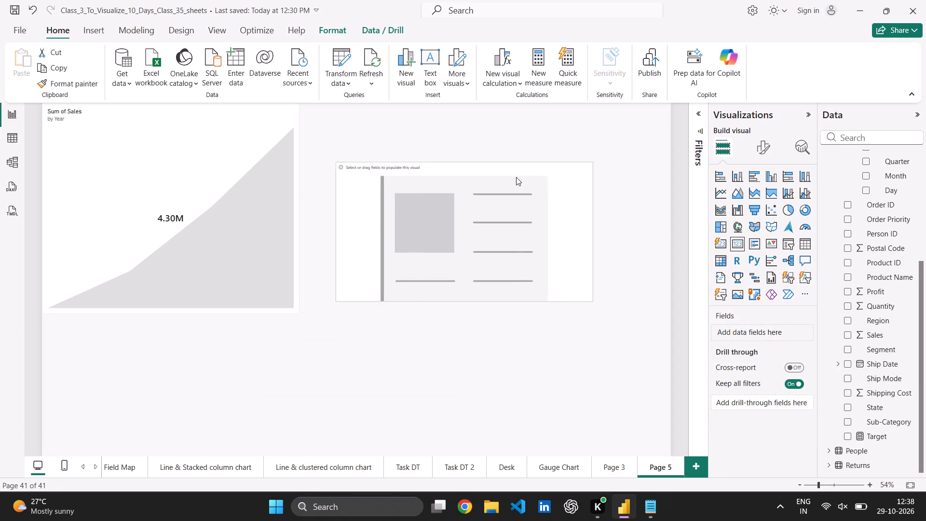
pyautogui.moveTo(516, 177); pyautogui.dragTo(511, 143)
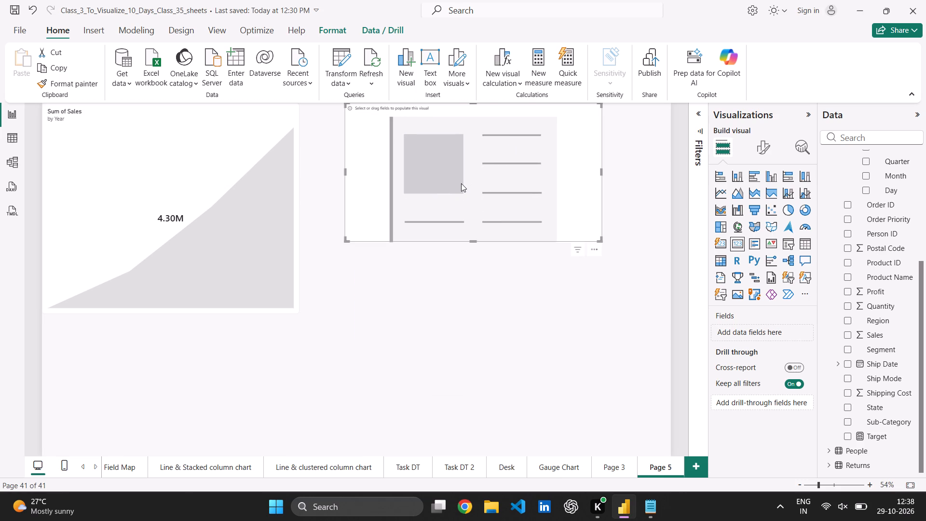
pyautogui.moveTo(476, 241); pyautogui.dragTo(482, 310)
pyautogui.click(511, 356)
pyautogui.click(508, 178)
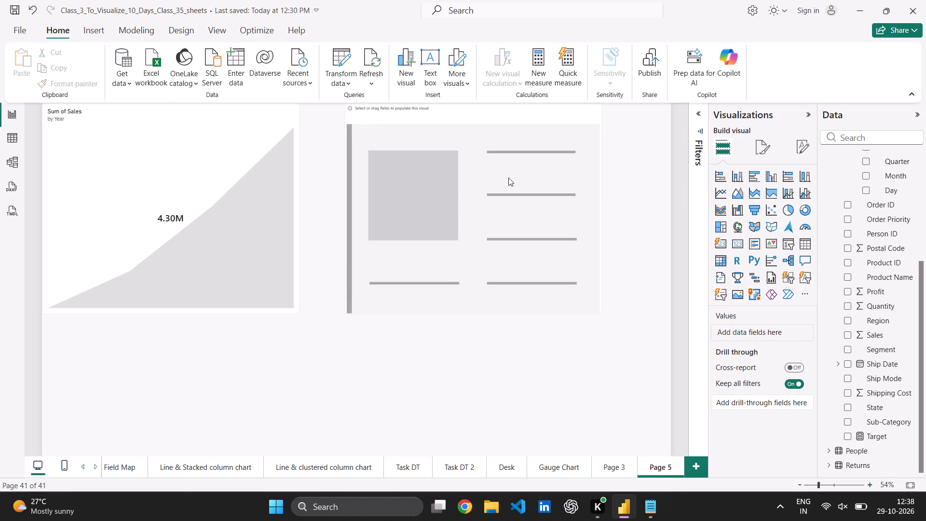
pyautogui.click(180, 167)
pyautogui.click(385, 190)
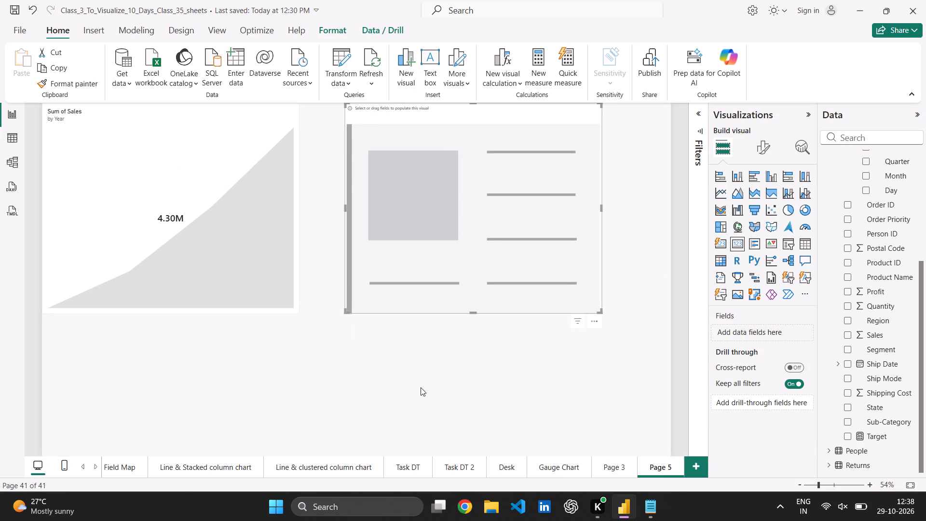
pyautogui.click(421, 387)
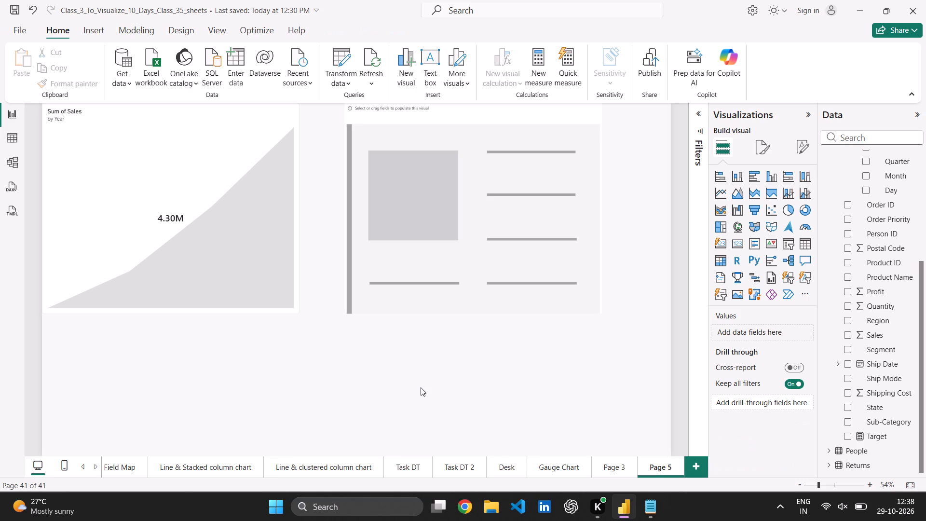
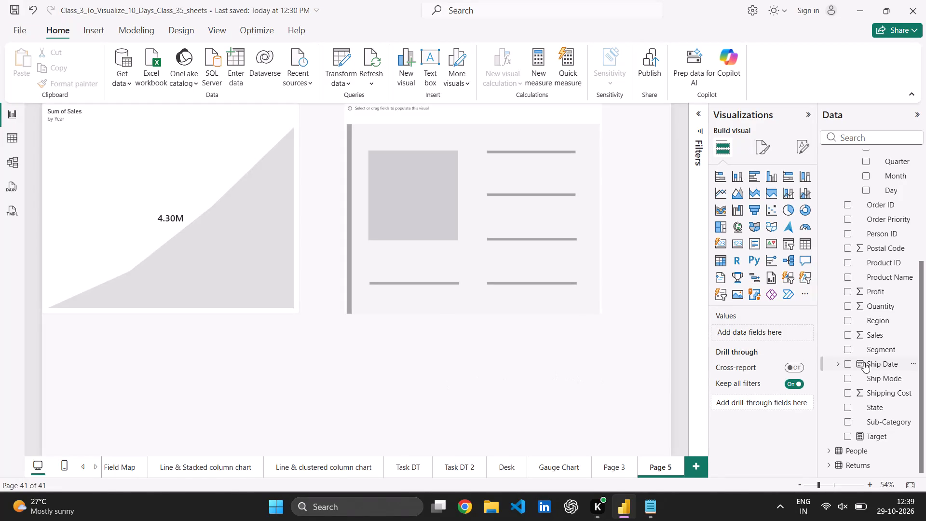
# Assign Sales from the Orders table as the Card's field.
pyautogui.click(556, 212)
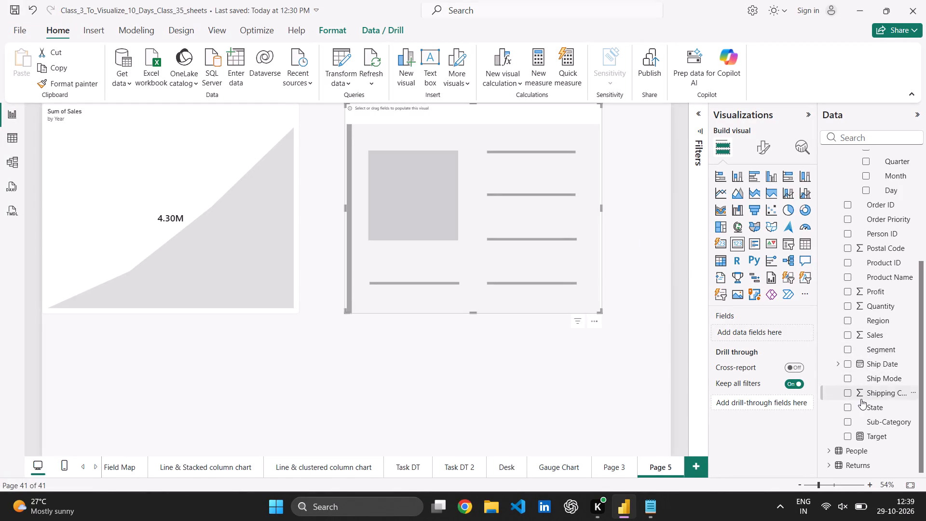
pyautogui.scroll(4, 880, 364)
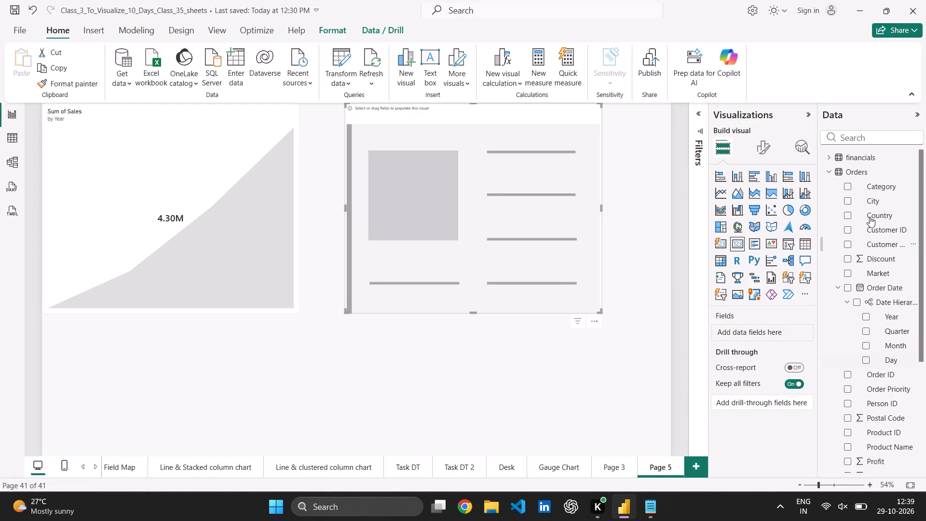
pyautogui.scroll(-2, 847, 362)
pyautogui.scroll(-1, 849, 421)
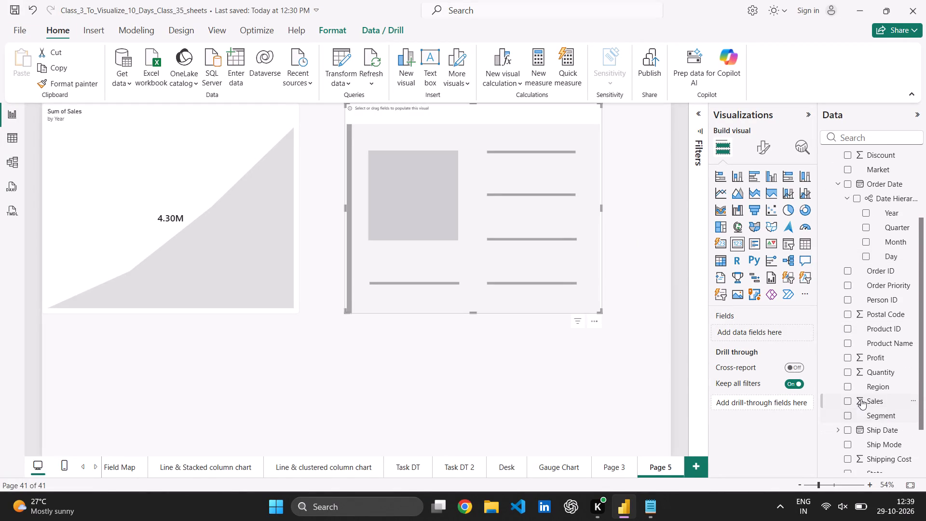
pyautogui.click(850, 402)
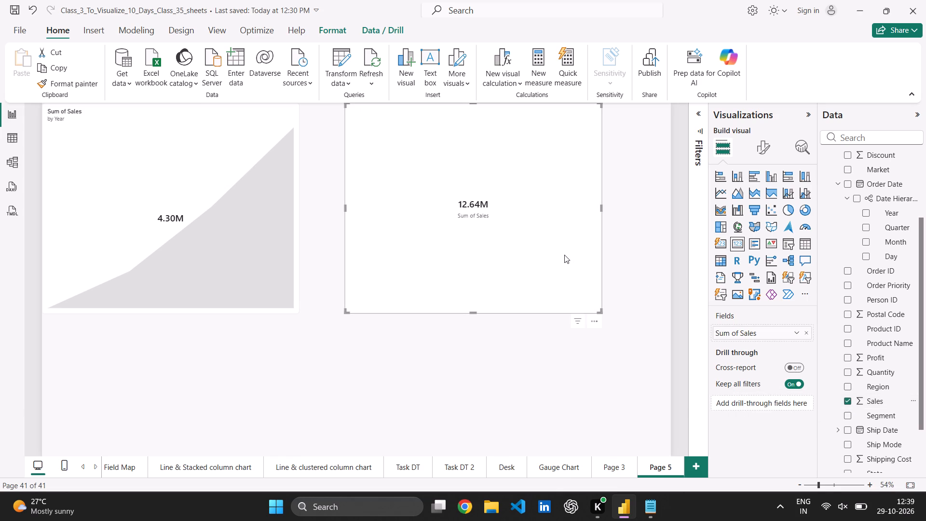
pyautogui.click(564, 255)
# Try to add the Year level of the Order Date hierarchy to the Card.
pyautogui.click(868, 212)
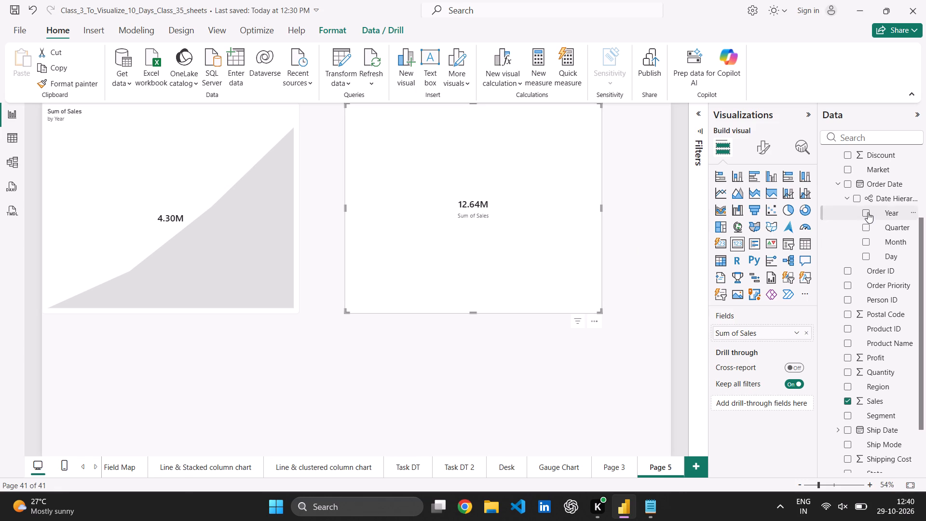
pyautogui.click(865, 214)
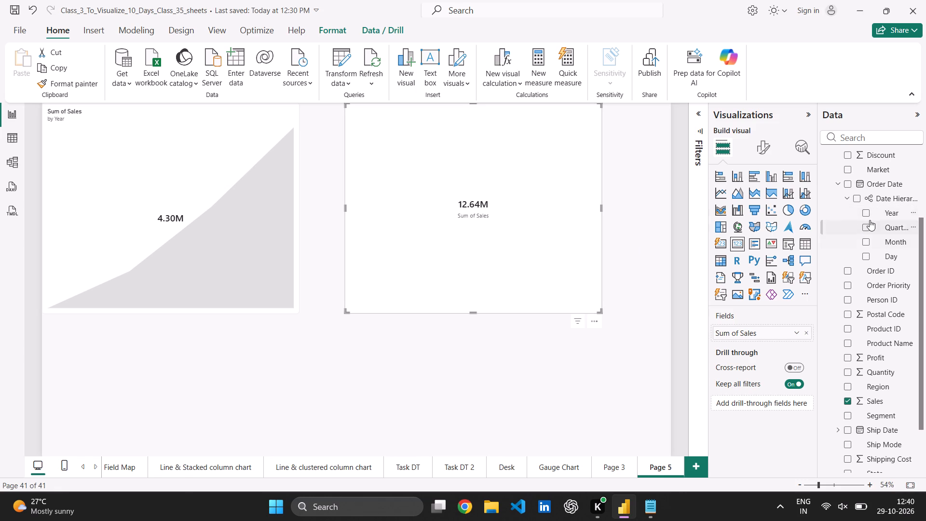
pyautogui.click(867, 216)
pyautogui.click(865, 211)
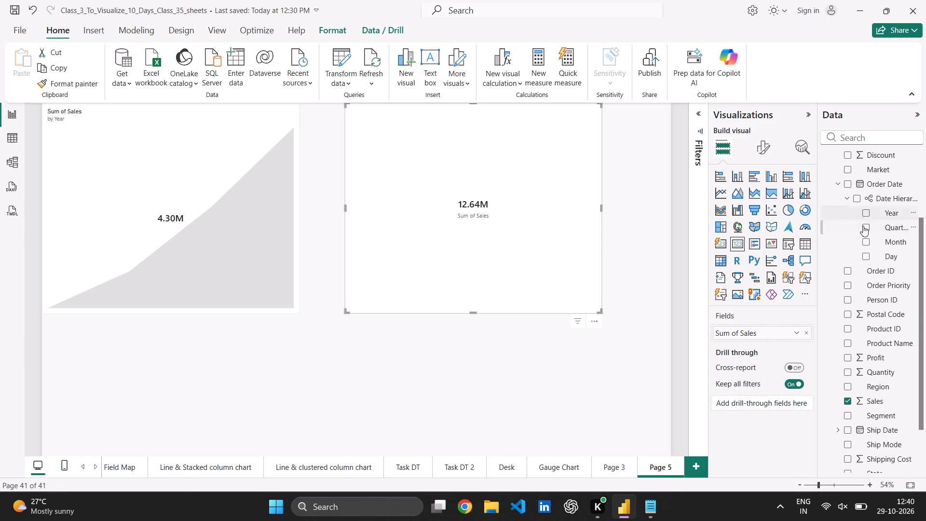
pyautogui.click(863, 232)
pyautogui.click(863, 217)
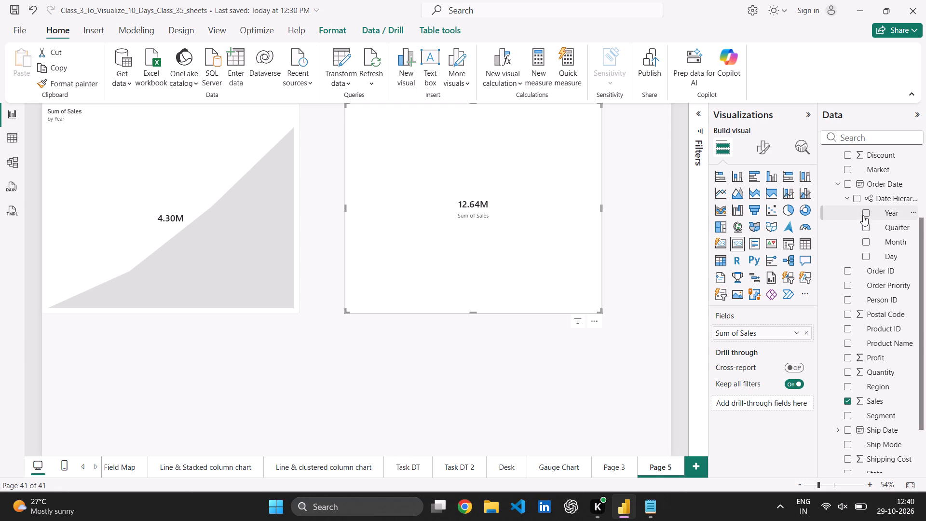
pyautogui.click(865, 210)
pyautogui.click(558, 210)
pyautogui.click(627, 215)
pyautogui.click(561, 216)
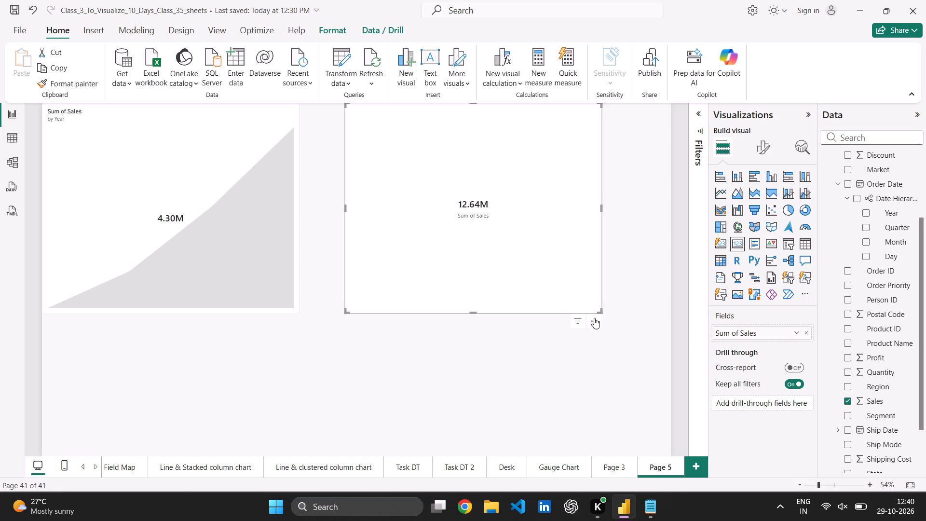
# Shrink the Card to about half the KPI's height, keeping its upper corner beside the KPI, and deselect it.
pyautogui.moveTo(602, 309); pyautogui.dragTo(523, 196)
pyautogui.click(483, 285)
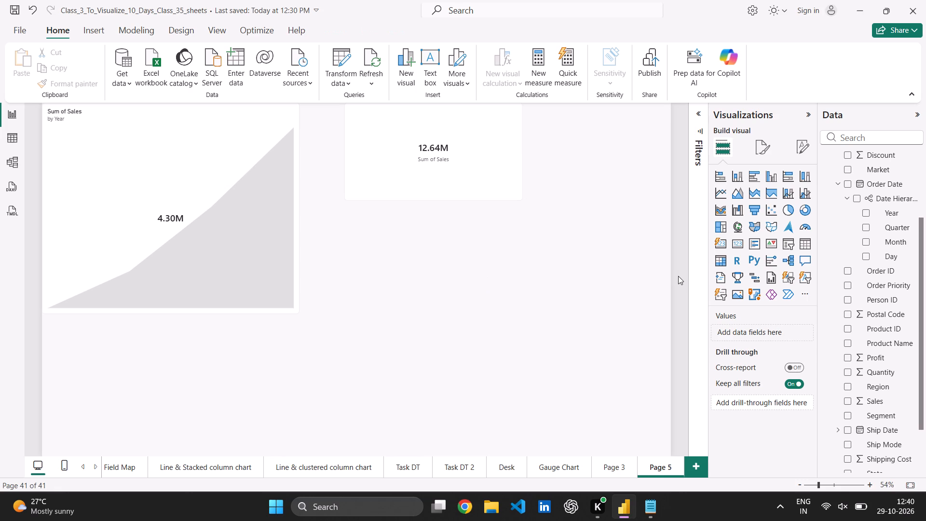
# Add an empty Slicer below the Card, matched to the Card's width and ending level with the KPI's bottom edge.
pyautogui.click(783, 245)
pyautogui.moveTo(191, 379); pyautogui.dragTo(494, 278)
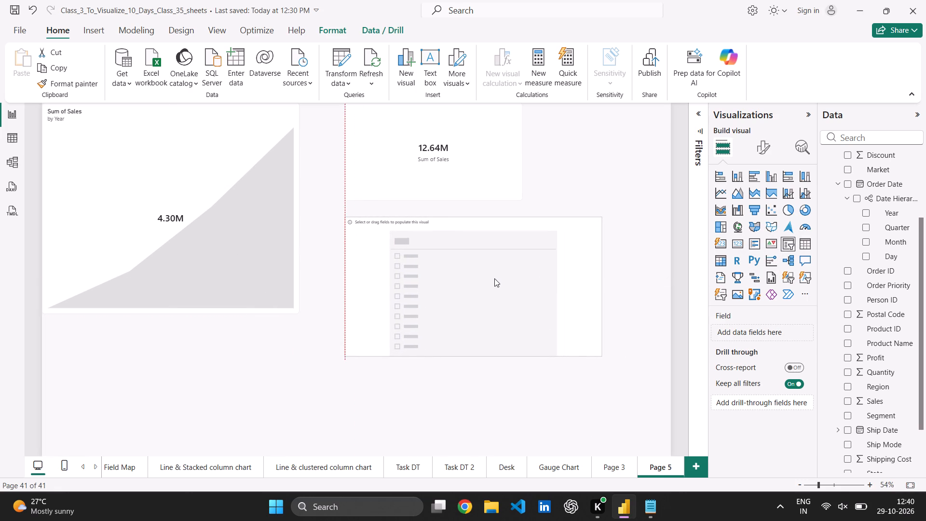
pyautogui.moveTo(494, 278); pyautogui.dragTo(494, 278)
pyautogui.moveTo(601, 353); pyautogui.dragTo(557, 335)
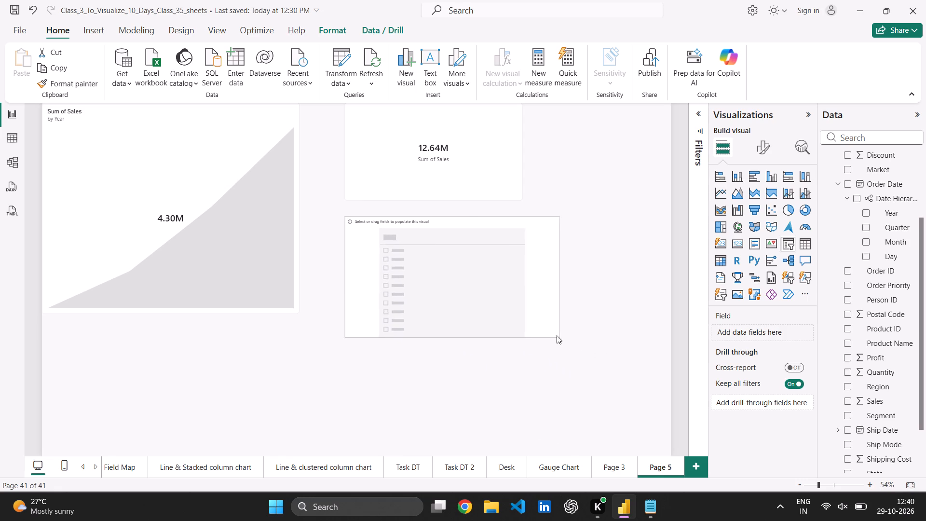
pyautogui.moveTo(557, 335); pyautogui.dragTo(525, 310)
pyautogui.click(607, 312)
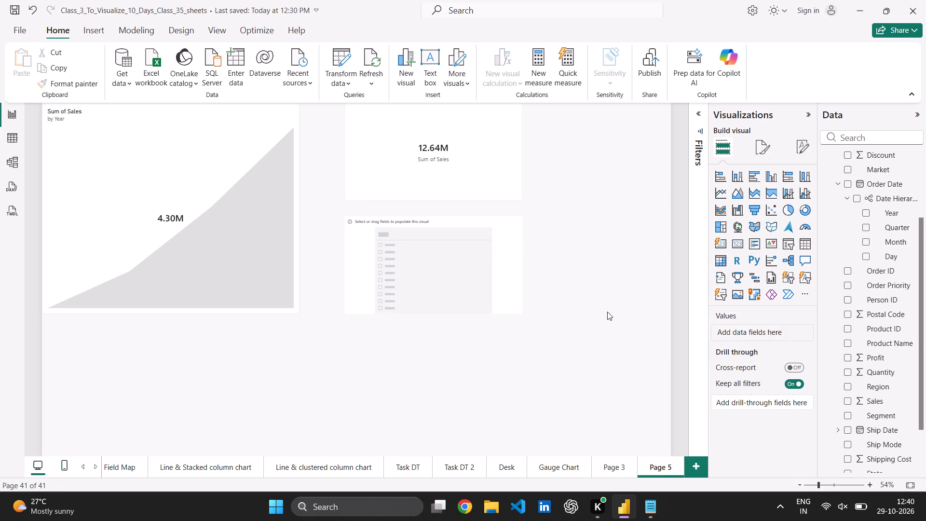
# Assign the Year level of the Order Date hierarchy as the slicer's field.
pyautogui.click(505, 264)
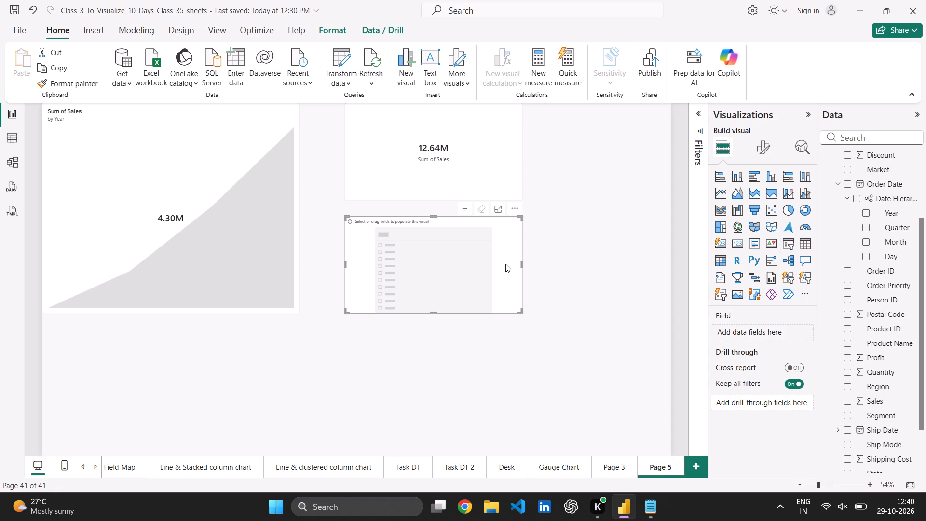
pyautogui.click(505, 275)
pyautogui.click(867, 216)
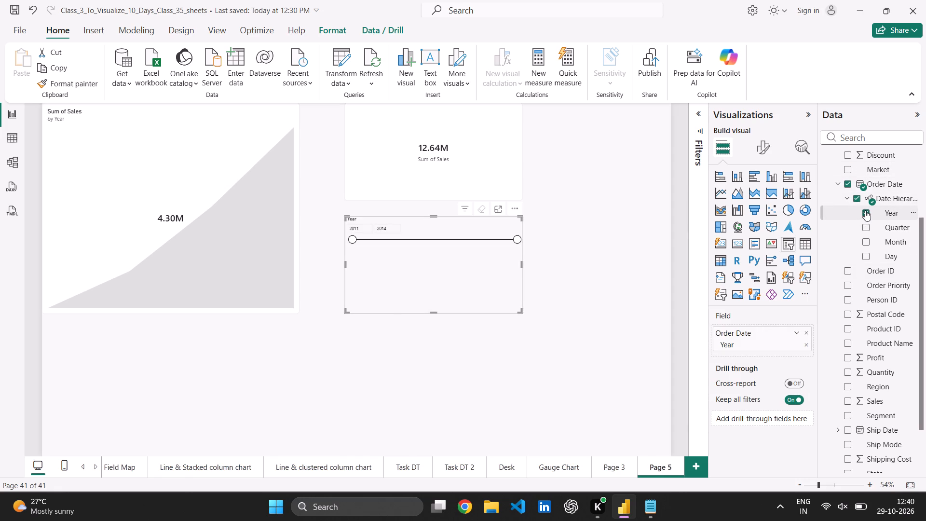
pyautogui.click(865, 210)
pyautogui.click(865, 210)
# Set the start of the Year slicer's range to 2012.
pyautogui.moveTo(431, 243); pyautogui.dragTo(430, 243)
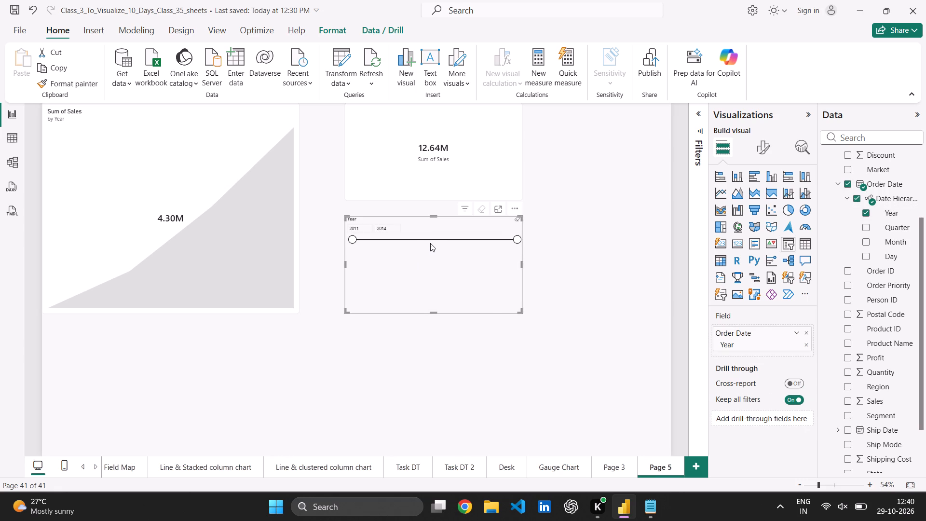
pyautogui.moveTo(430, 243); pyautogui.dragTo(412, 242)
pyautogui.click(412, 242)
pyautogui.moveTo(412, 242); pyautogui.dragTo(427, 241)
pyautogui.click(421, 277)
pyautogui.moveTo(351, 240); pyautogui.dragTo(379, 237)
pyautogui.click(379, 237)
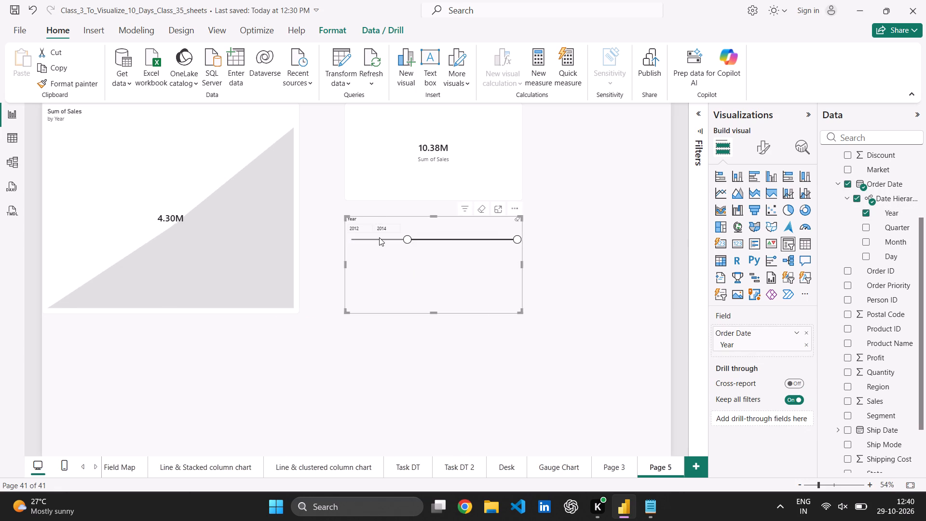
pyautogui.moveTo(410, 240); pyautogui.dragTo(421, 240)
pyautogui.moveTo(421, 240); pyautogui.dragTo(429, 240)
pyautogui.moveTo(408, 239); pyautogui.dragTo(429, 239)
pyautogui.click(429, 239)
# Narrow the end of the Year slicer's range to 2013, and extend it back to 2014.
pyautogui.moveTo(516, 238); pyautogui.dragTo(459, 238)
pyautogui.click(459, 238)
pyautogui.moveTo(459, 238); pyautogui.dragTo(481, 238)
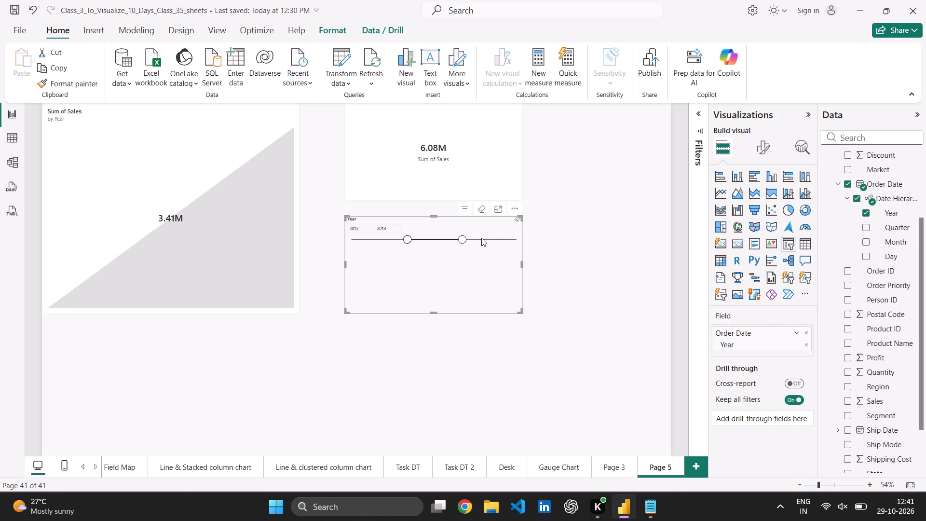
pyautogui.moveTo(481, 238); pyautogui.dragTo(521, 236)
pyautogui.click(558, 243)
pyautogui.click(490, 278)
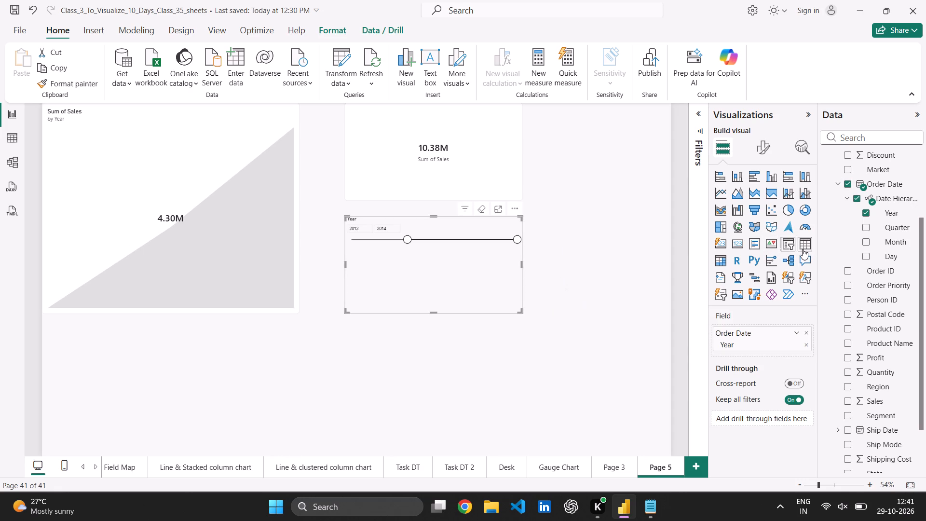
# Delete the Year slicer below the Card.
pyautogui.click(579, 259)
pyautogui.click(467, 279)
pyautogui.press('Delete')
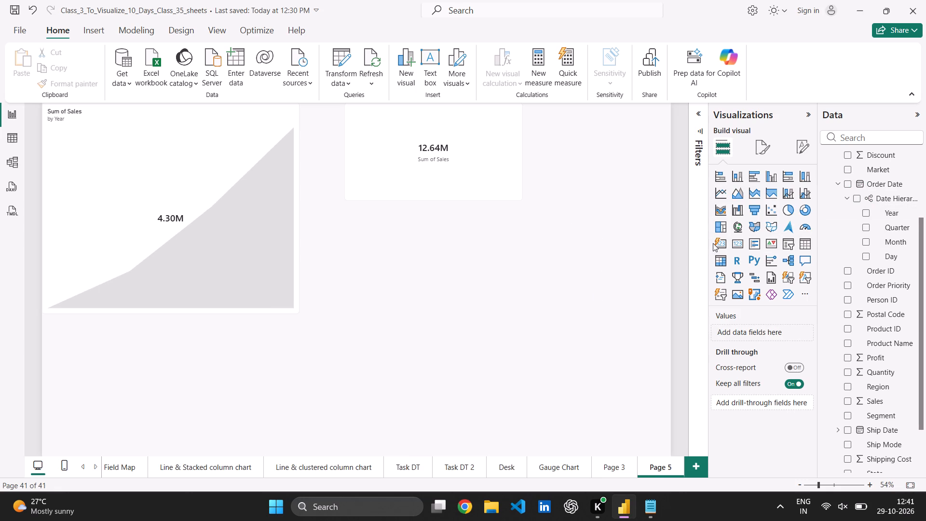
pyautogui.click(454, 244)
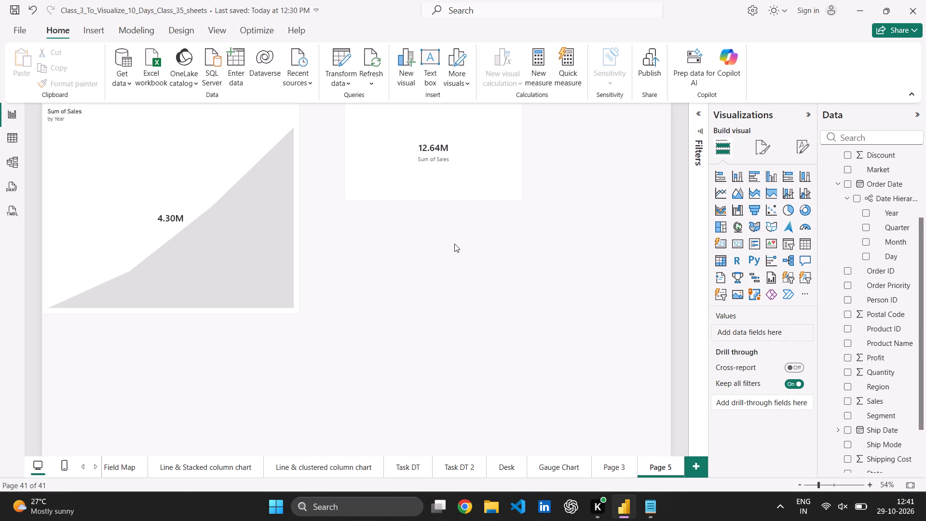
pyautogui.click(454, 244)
# Add a new Slicer below the Card with the Year level of the Order Date hierarchy as its field.
pyautogui.click(793, 245)
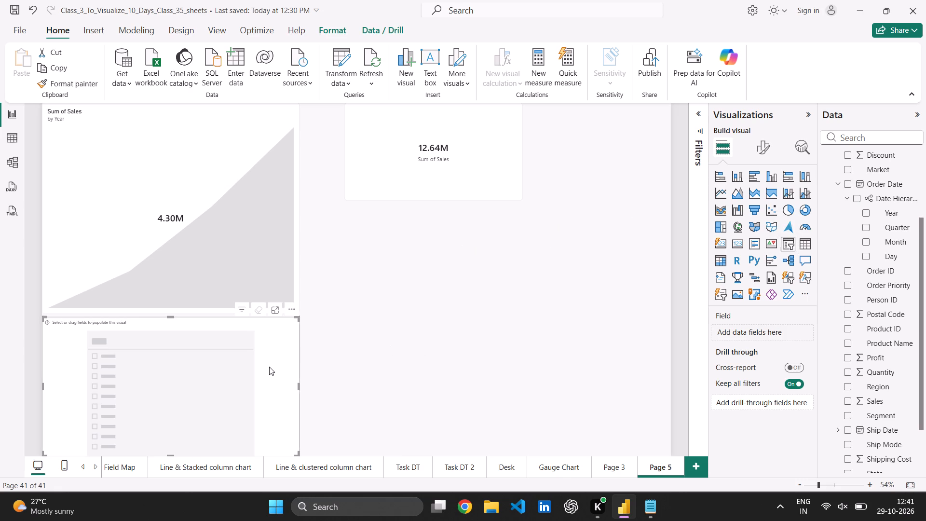
pyautogui.moveTo(269, 367); pyautogui.dragTo(572, 284)
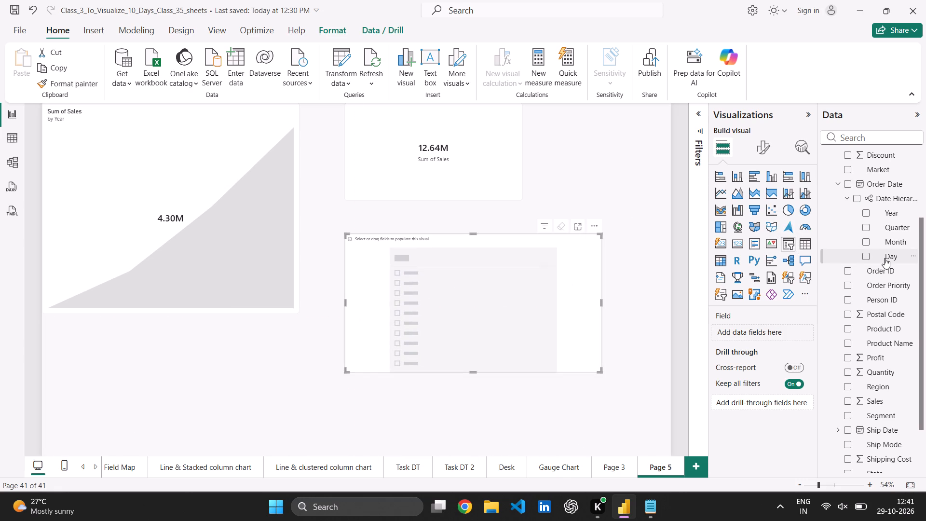
pyautogui.scroll(-4, 925, 331)
pyautogui.scroll(-2, 887, 373)
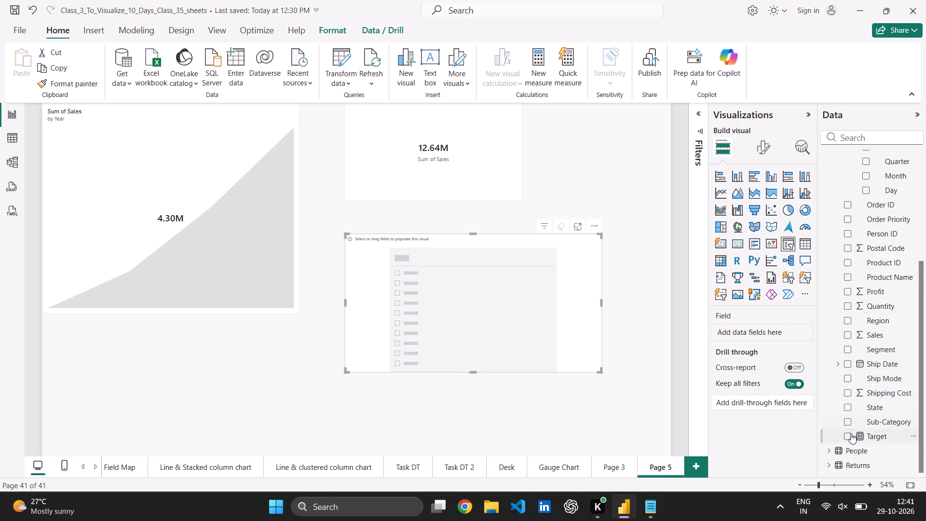
pyautogui.scroll(2, 869, 314)
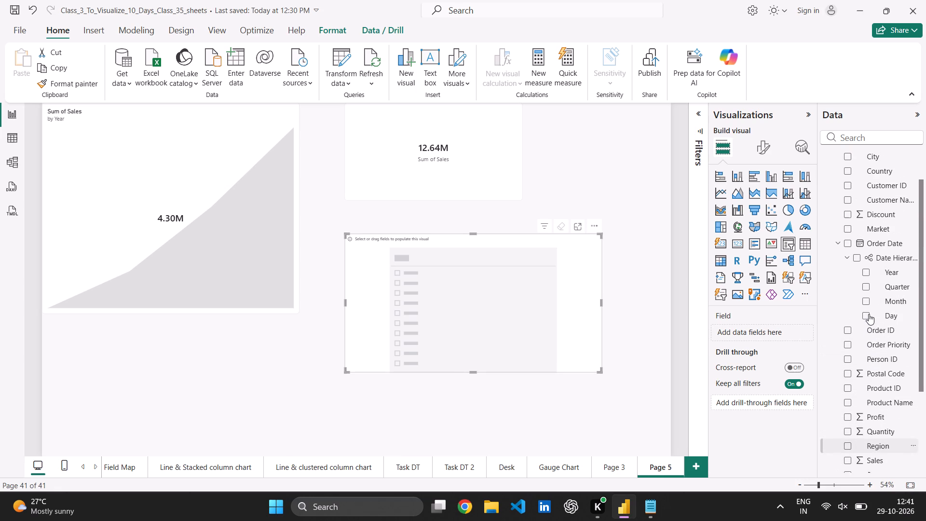
pyautogui.click(864, 278)
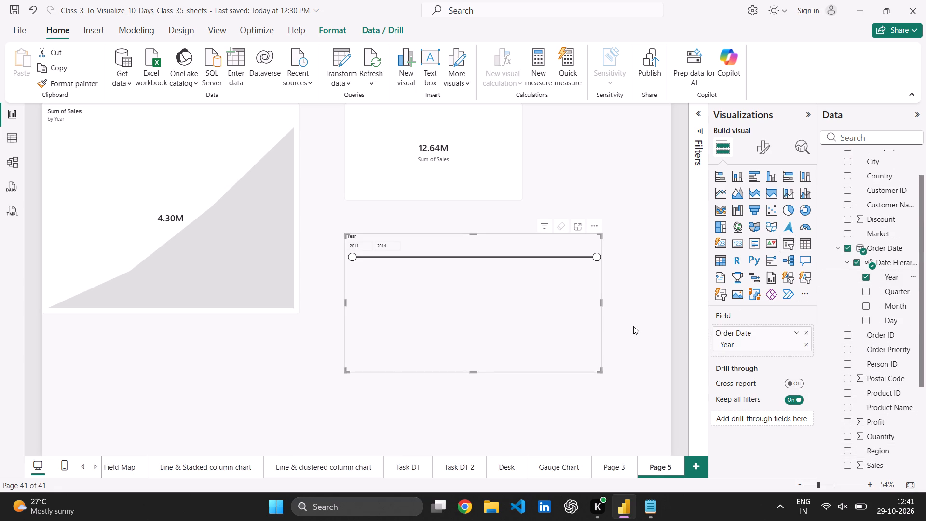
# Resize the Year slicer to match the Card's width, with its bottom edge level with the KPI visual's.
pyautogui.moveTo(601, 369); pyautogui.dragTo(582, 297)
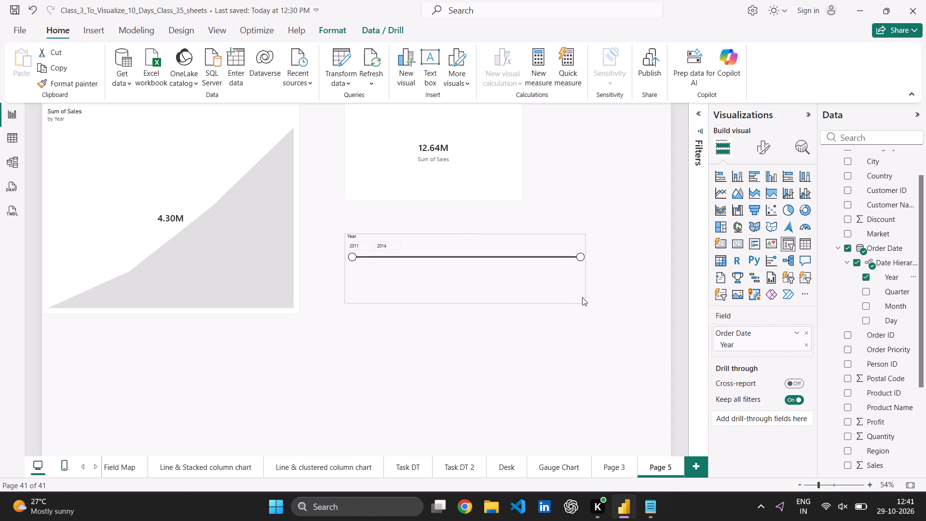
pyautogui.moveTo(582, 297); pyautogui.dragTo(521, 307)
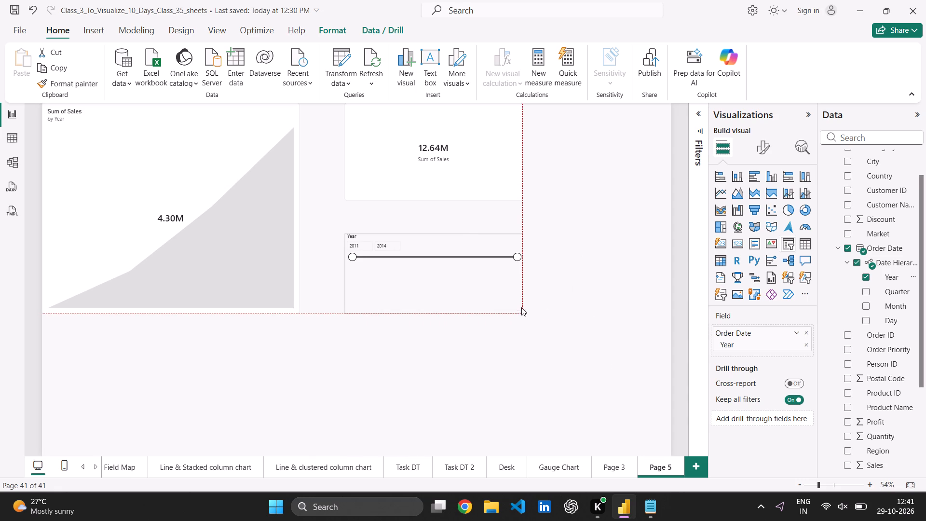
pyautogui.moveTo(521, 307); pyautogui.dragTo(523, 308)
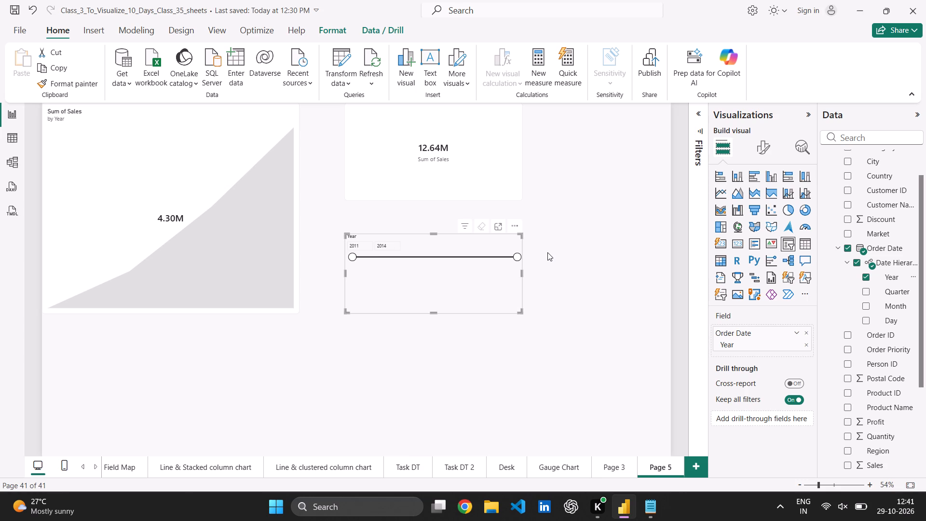
# Switch to the Notepad notes and add the line "kpi chart - current values" one blank line below the gauge charts note.
pyautogui.click(658, 515)
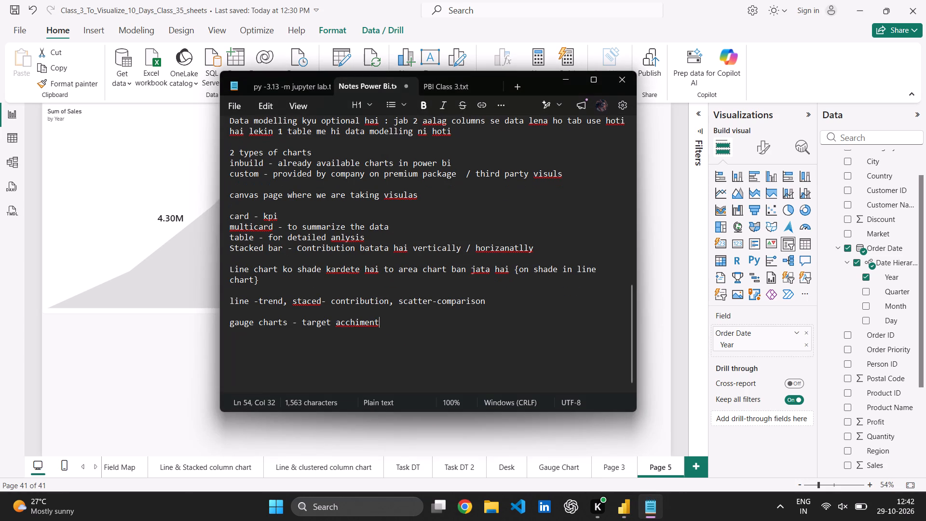
pyautogui.click(383, 358)
pyautogui.write('kpi chart - current vlaues')
pyautogui.press('Return')
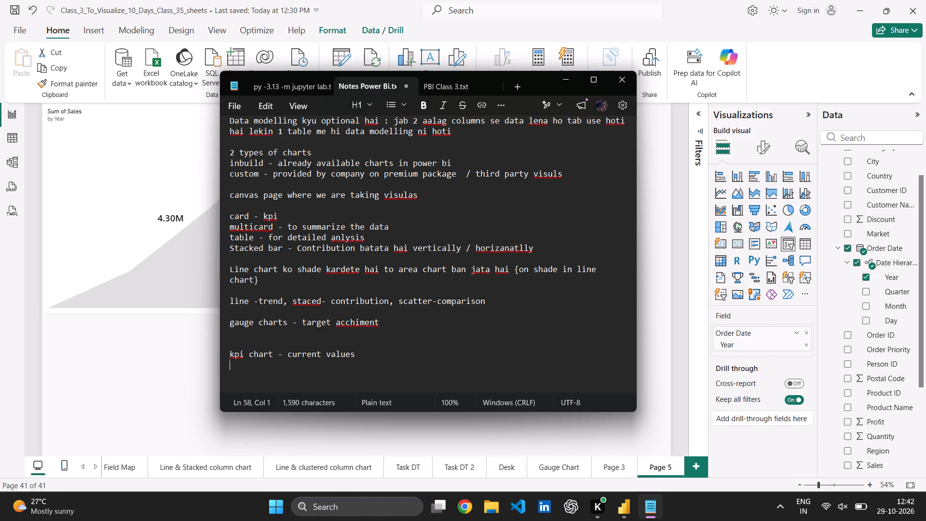
pyautogui.press('Up')
pyautogui.press('Up')
pyautogui.press('Return')
pyautogui.press('BackSpace')
pyautogui.press('BackSpace')
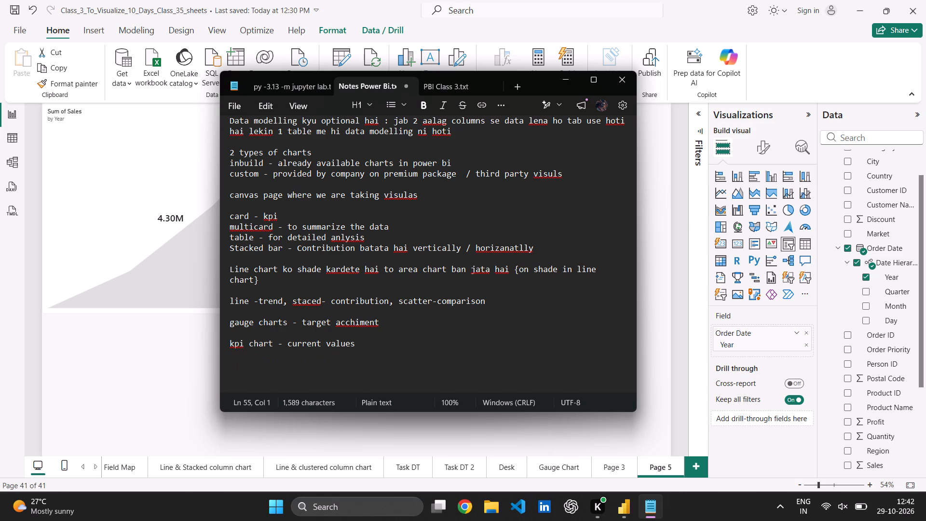
pyautogui.press('Down')
pyautogui.press('Down')
# Return to Power BI and delete the Sum of Sales Card and the Year slicer from Page 5.
pyautogui.click(637, 439)
pyautogui.click(438, 180)
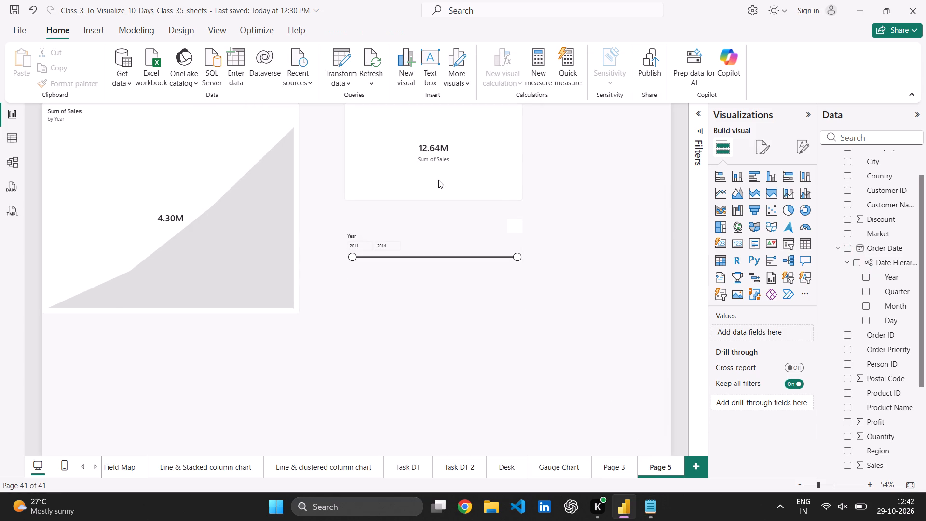
pyautogui.press('Delete')
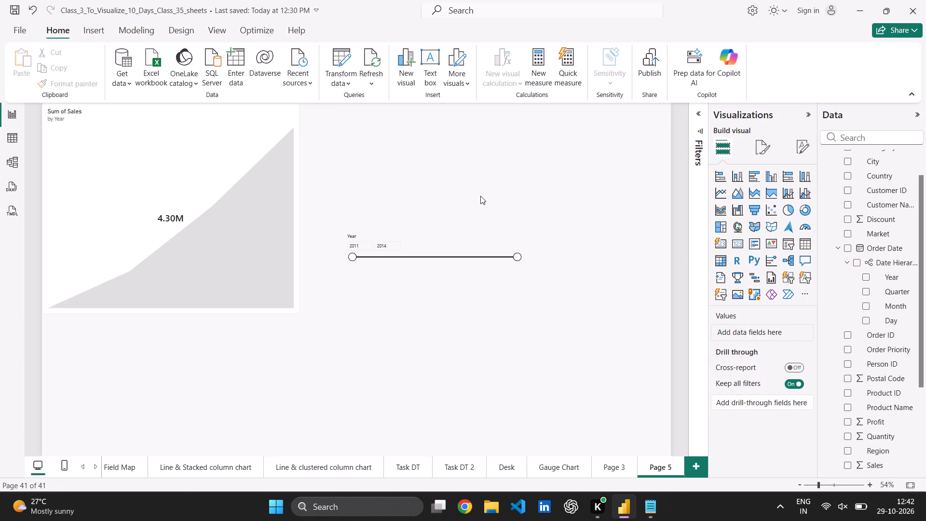
pyautogui.click(500, 238)
pyautogui.press('Delete')
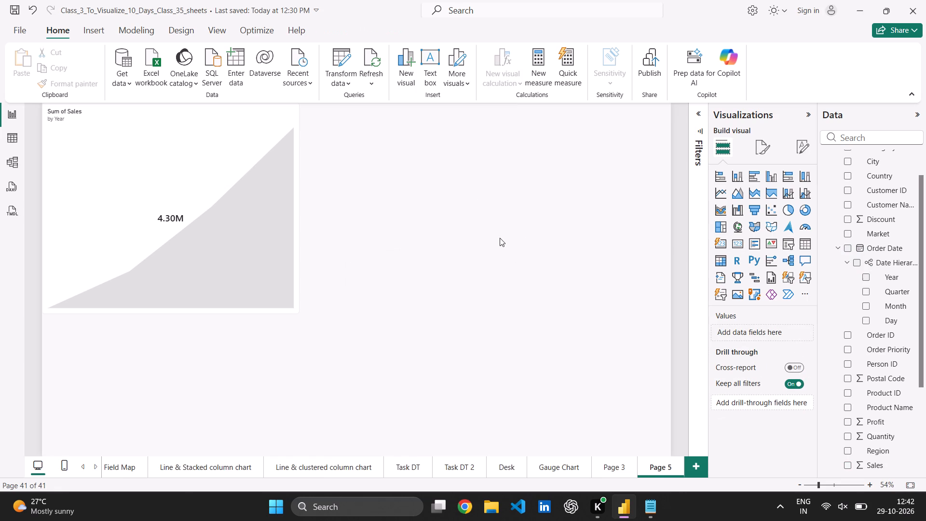
pyautogui.click(509, 222)
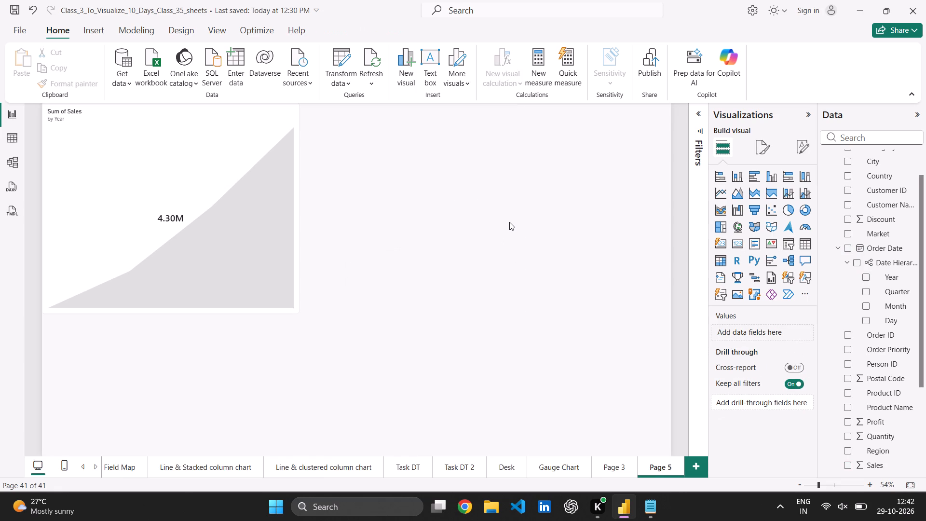
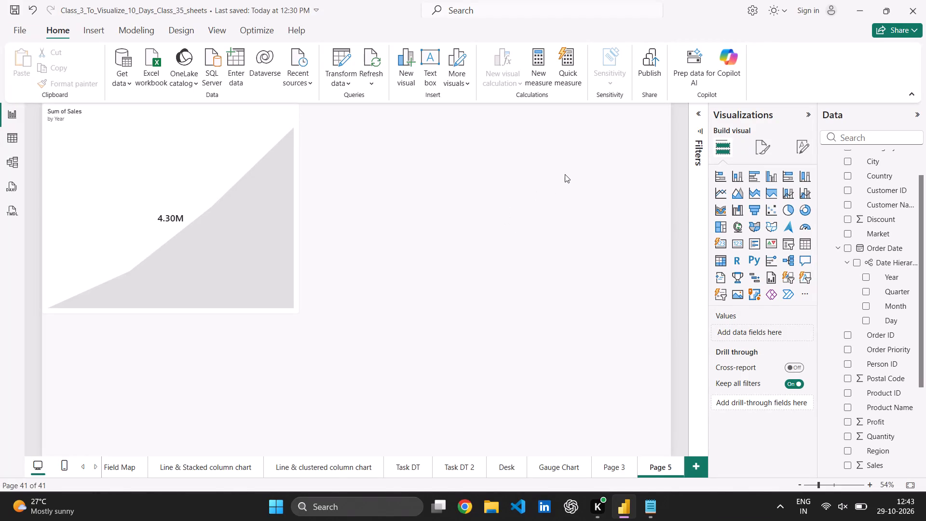
# Create a new measure in the Orders table defined as Target1 = 1000000.
pyautogui.click(324, 168)
pyautogui.click(287, 152)
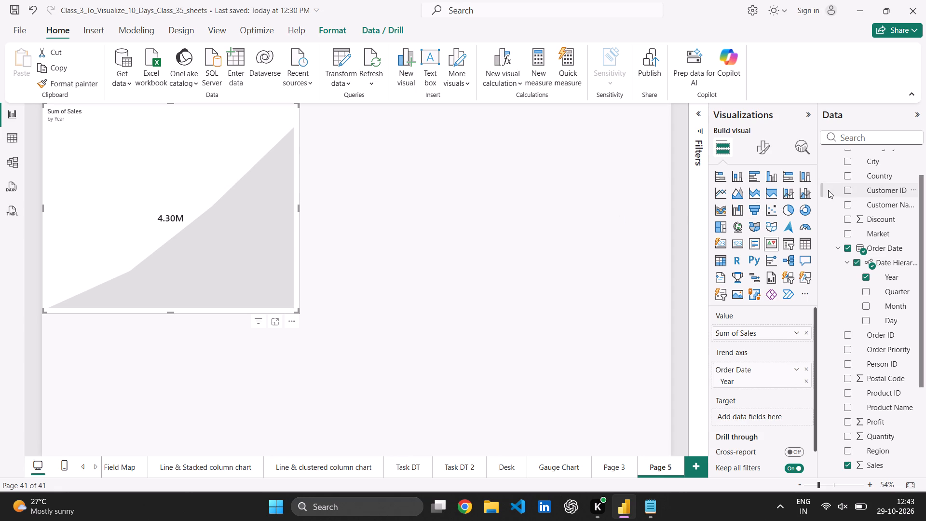
pyautogui.rightClick(832, 221)
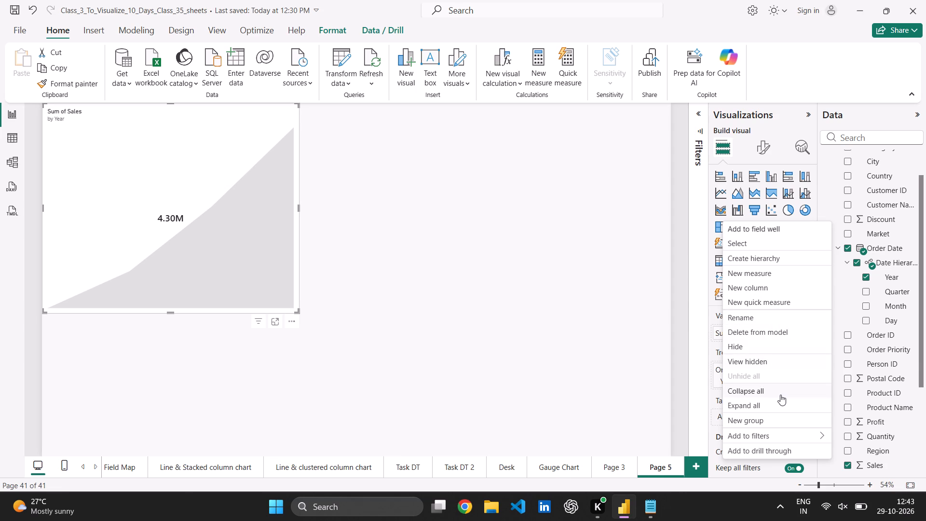
pyautogui.click(631, 368)
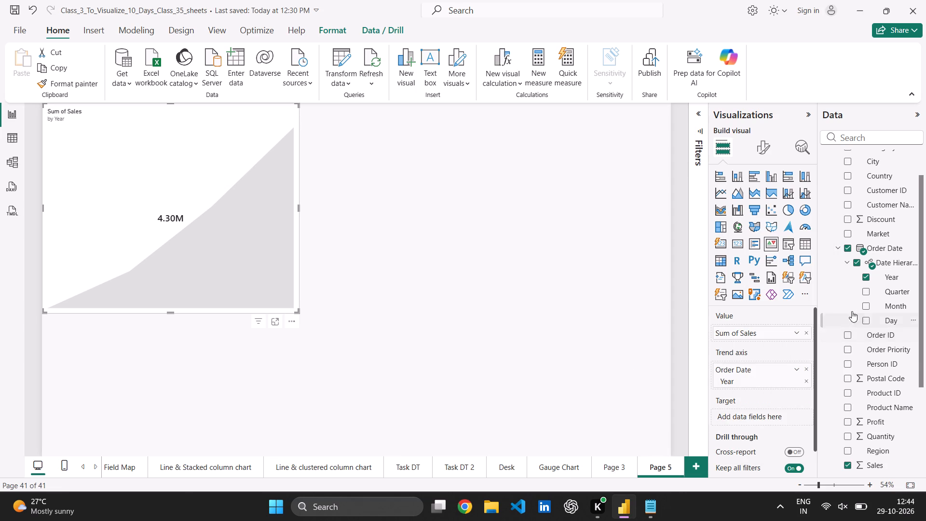
pyautogui.rightClick(834, 301)
pyautogui.click(778, 343)
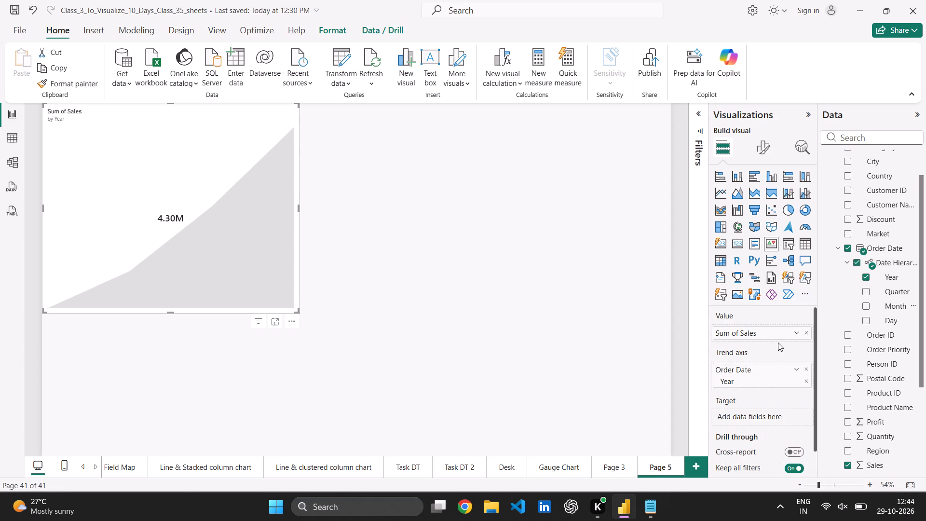
pyautogui.click(778, 343)
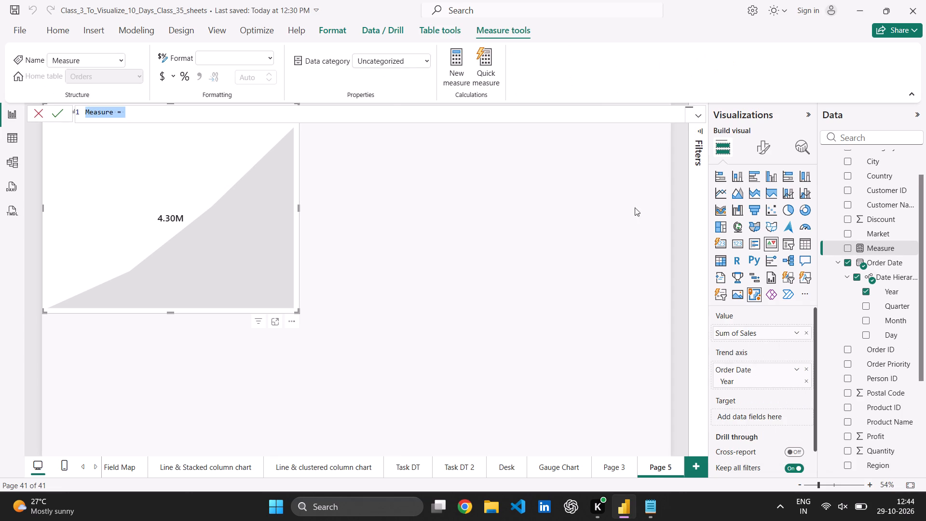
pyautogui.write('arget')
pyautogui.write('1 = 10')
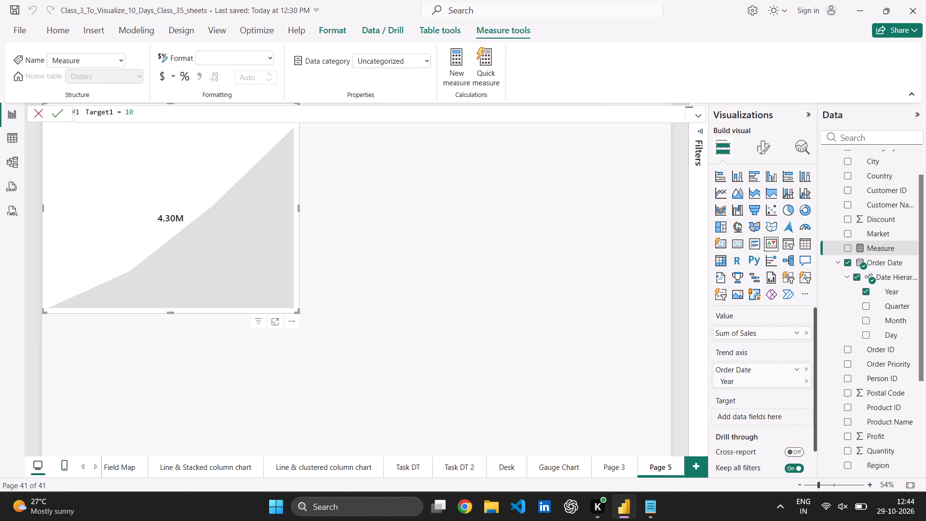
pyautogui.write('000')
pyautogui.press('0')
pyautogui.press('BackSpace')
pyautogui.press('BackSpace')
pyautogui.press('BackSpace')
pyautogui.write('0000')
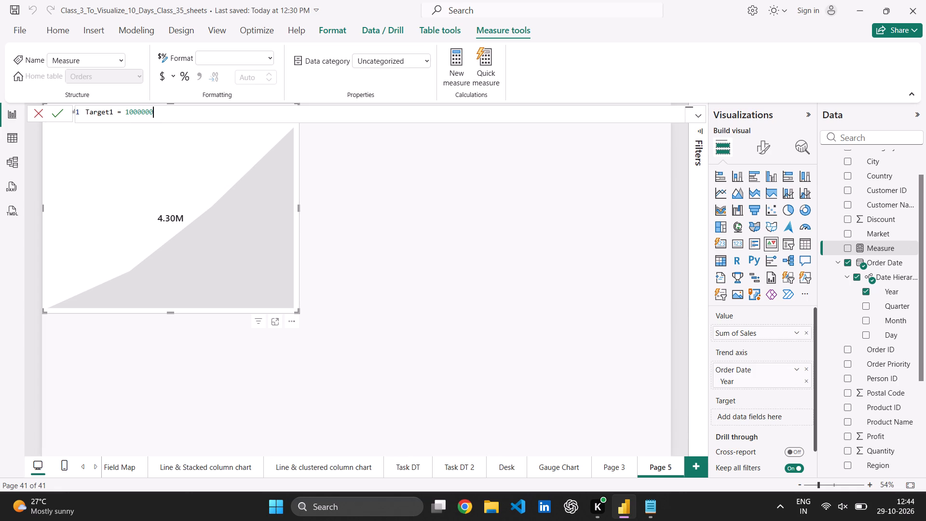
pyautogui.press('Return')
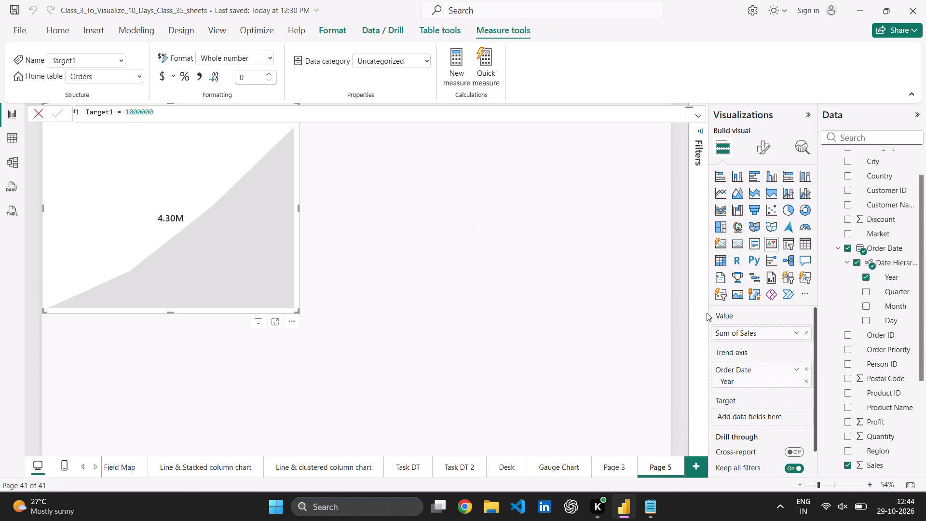
# Assign the Target1 measure as the Target of the Sales-by-Year KPI visual.
pyautogui.scroll(-2, 861, 354)
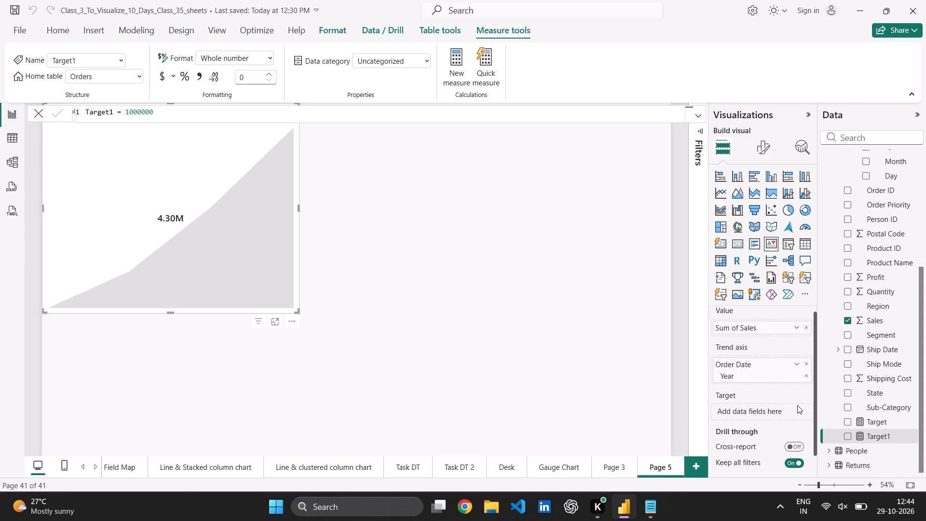
pyautogui.moveTo(866, 434); pyautogui.dragTo(863, 433)
pyautogui.moveTo(863, 433); pyautogui.dragTo(766, 410)
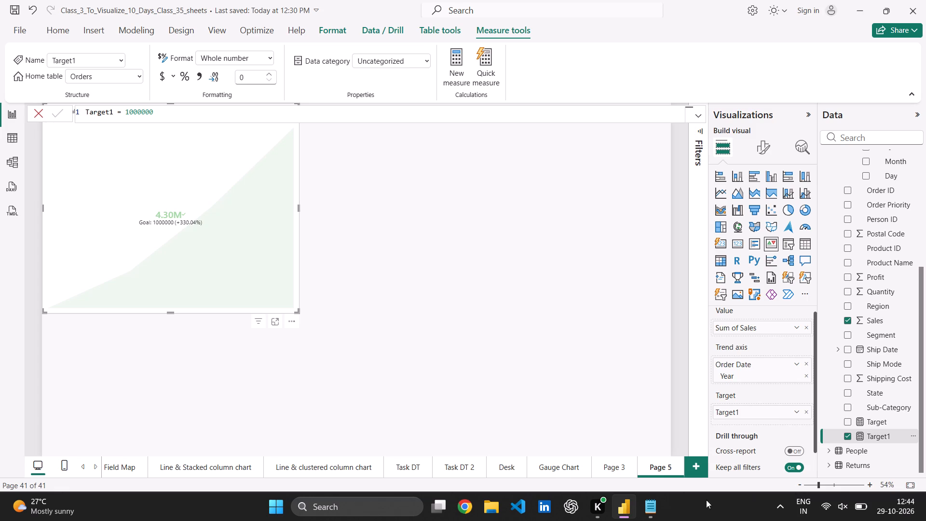
# Switch to the Notepad notes and add the line "Actual vs target value" directly below the kpi chart line.
pyautogui.click(650, 512)
pyautogui.click(650, 512)
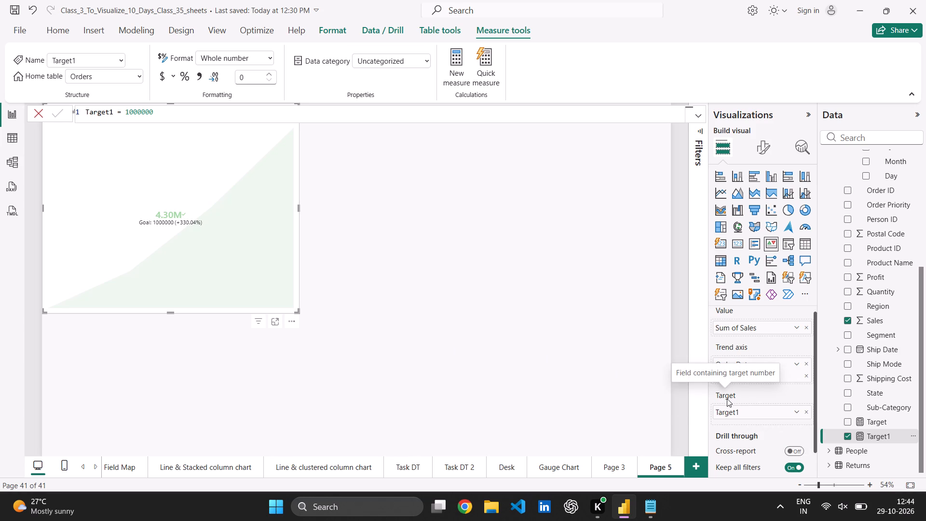
pyautogui.click(639, 502)
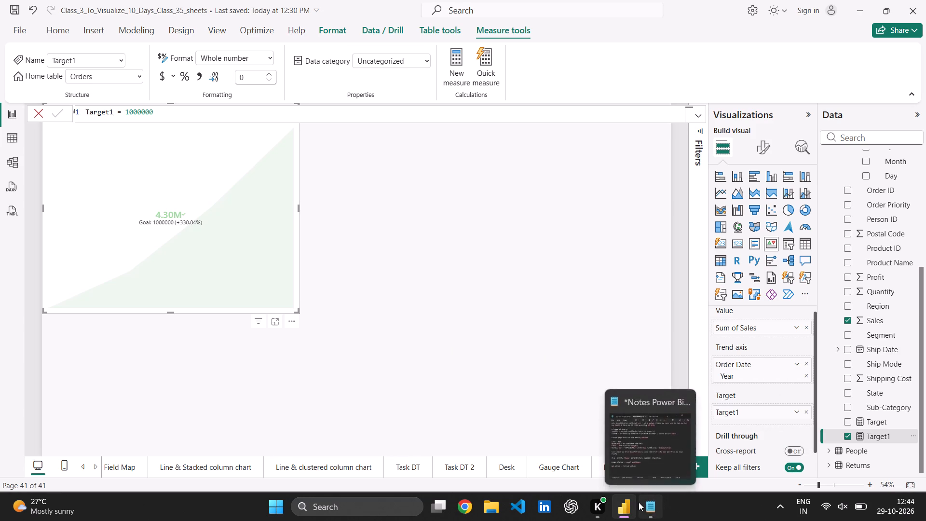
pyautogui.click(382, 352)
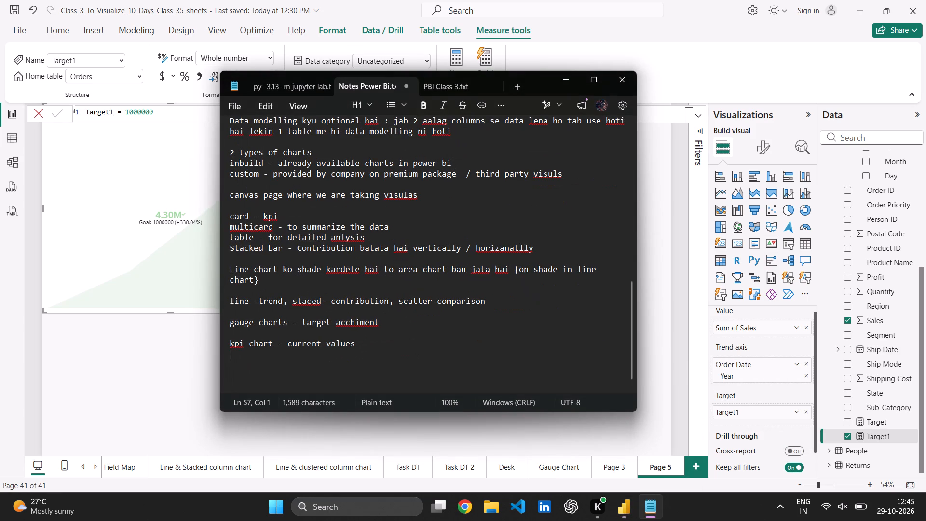
pyautogui.click(378, 352)
pyautogui.click(378, 352)
pyautogui.press('BackSpace')
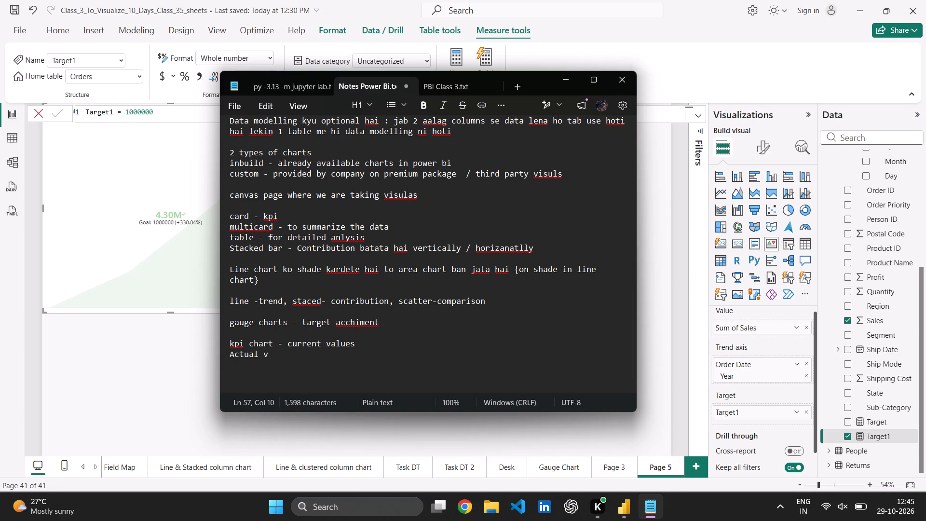
pyautogui.write('s target vlaue')
pyautogui.press('space')
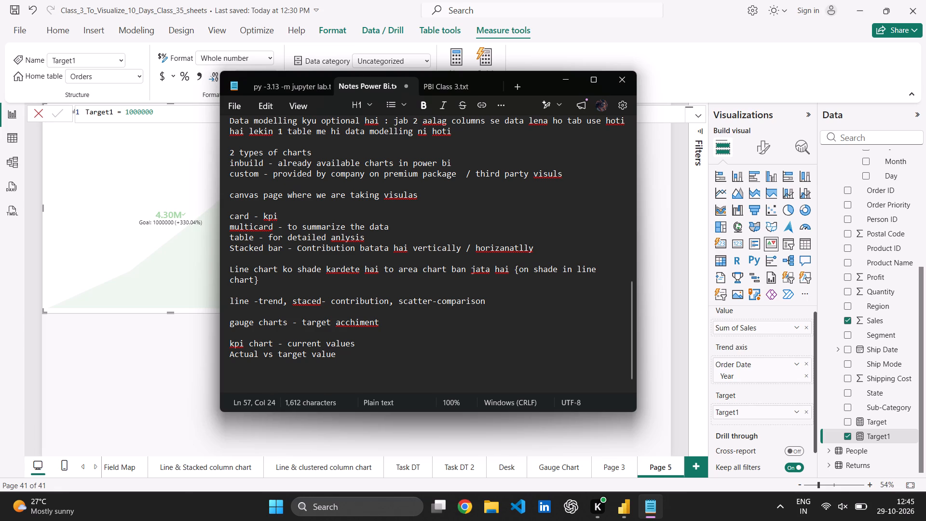
# Insert "it shows" at the start of the "Actual vs target value" line.
pyautogui.click(229, 355)
pyautogui.click(231, 355)
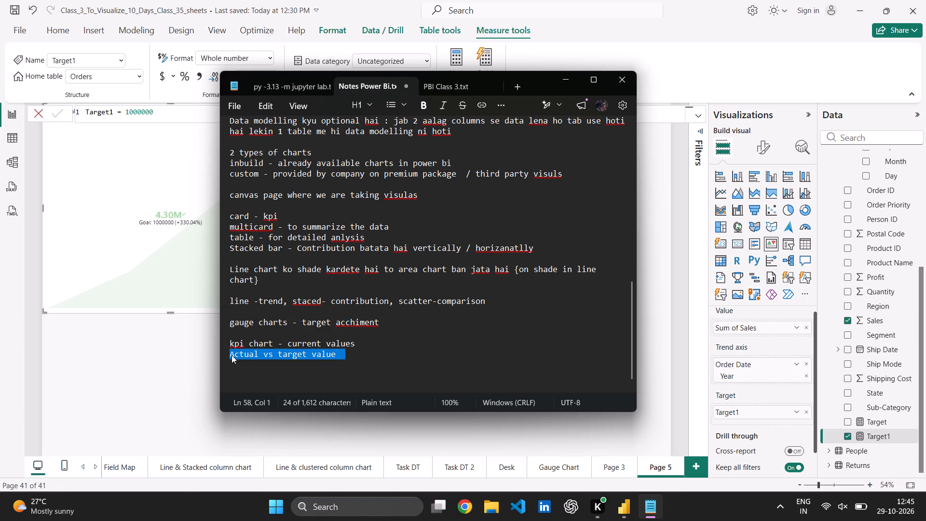
pyautogui.write('ir')
pyautogui.press('space')
pyautogui.press('BackSpace')
pyautogui.press('BackSpace')
pyautogui.write('t shoe')
pyautogui.press('space')
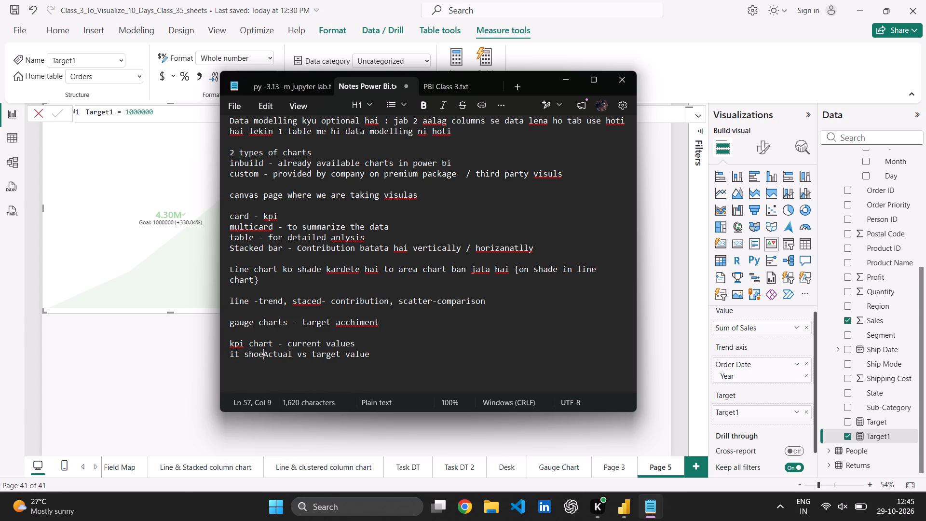
pyautogui.press('BackSpace')
pyautogui.press('BackSpace')
pyautogui.press('e')
pyautogui.press('BackSpace')
pyautogui.write('ws')
pyautogui.press('space')
pyautogui.press('Down')
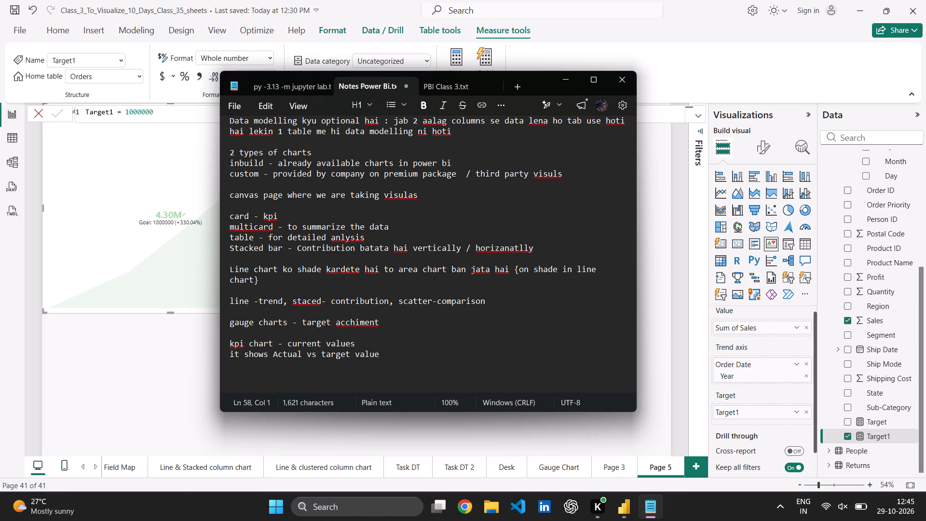
# Add the lines "also shows target achieved" and "it provide the trend" to the kpi chart note, followed by blank lines.
pyautogui.write('also shows')
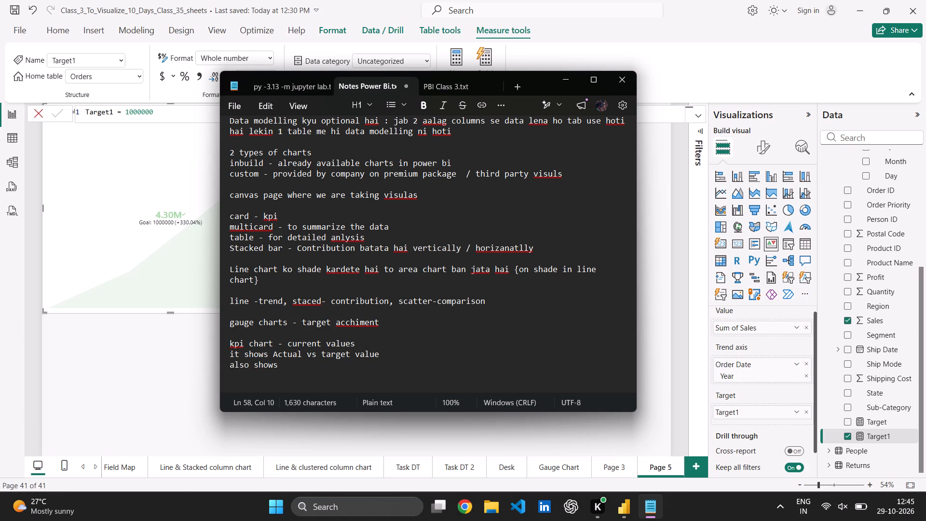
pyautogui.press('space')
pyautogui.write('target achieved')
pyautogui.press('space')
pyautogui.press('Return')
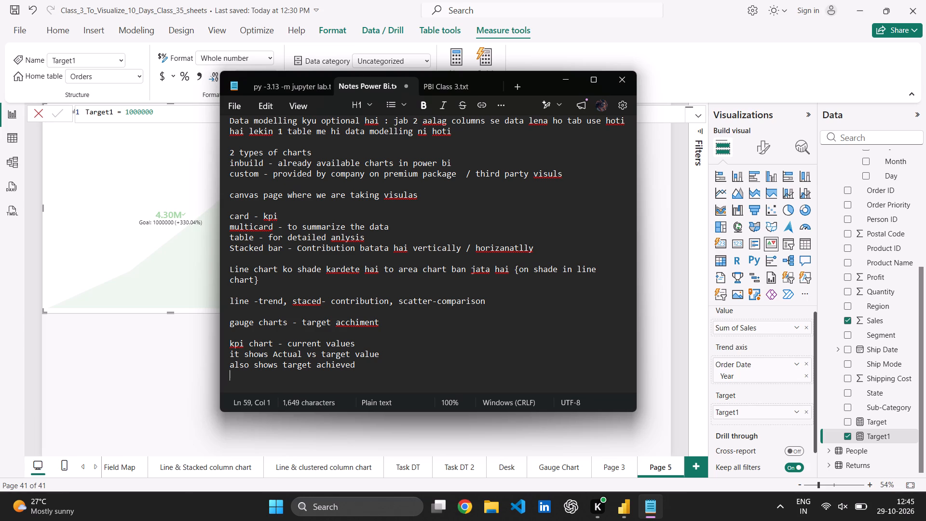
pyautogui.write('i')
pyautogui.press('space')
pyautogui.press('BackSpace')
pyautogui.write('t provide the trend')
pyautogui.press('space')
pyautogui.scroll(-1, 277, 345)
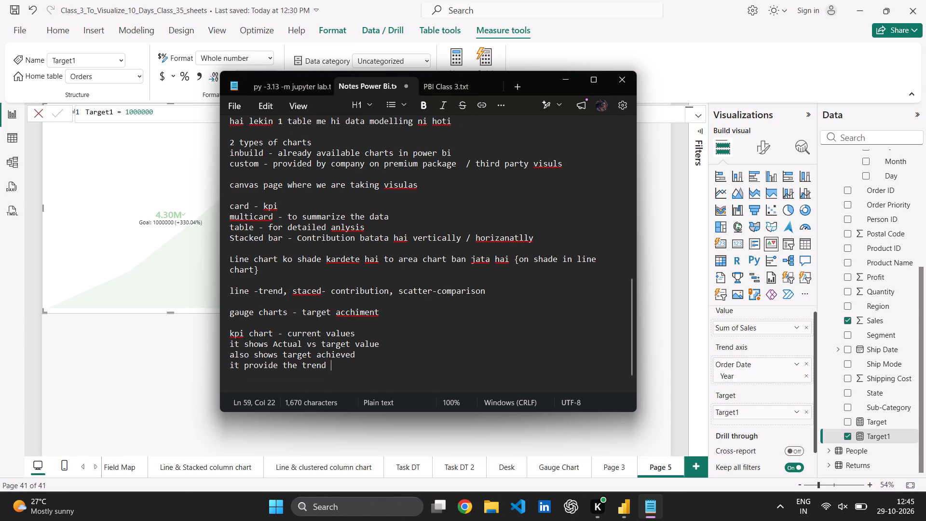
pyautogui.scroll(-1, 277, 345)
pyautogui.click(368, 360)
pyautogui.press('Return')
pyautogui.press('Return')
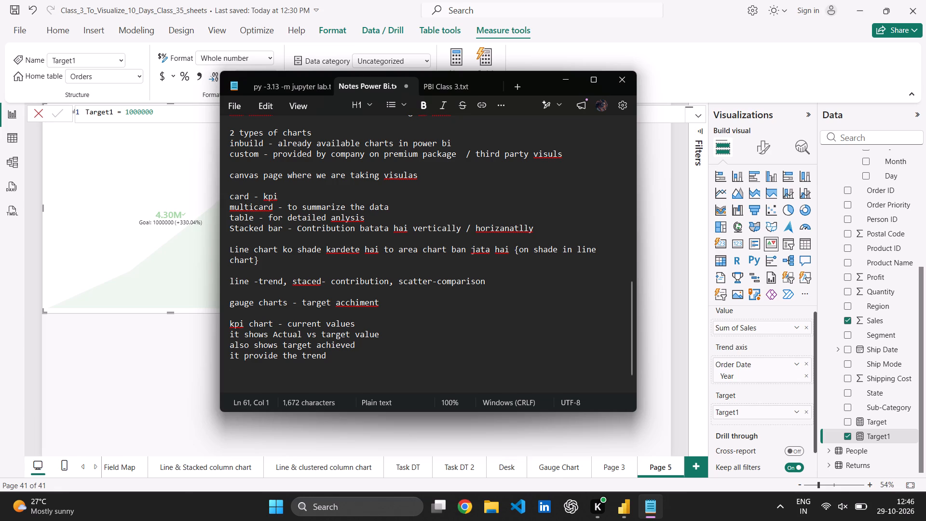
# Append "{target kitne se achive kiya }" to the end of the "also shows target achieved" line.
pyautogui.click(371, 348)
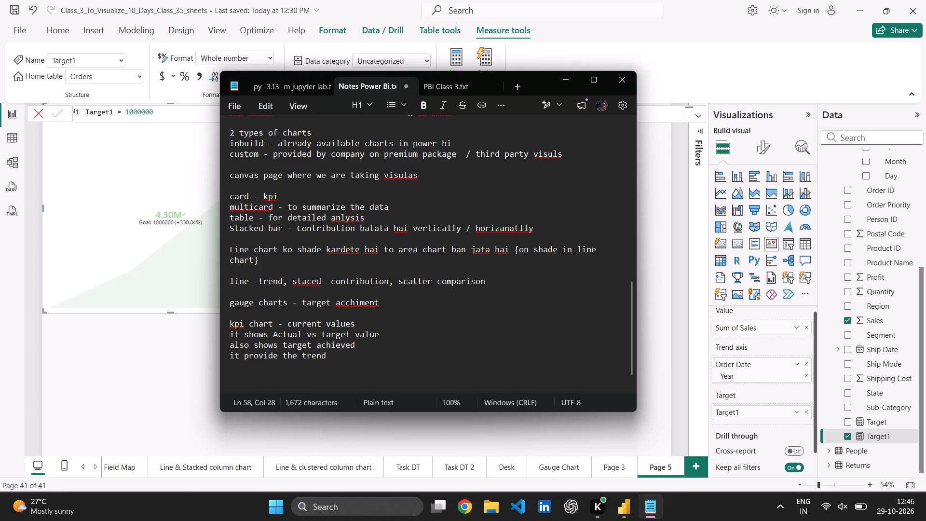
pyautogui.write('{}')
pyautogui.press('Left')
pyautogui.write('target kitne se achive kiya')
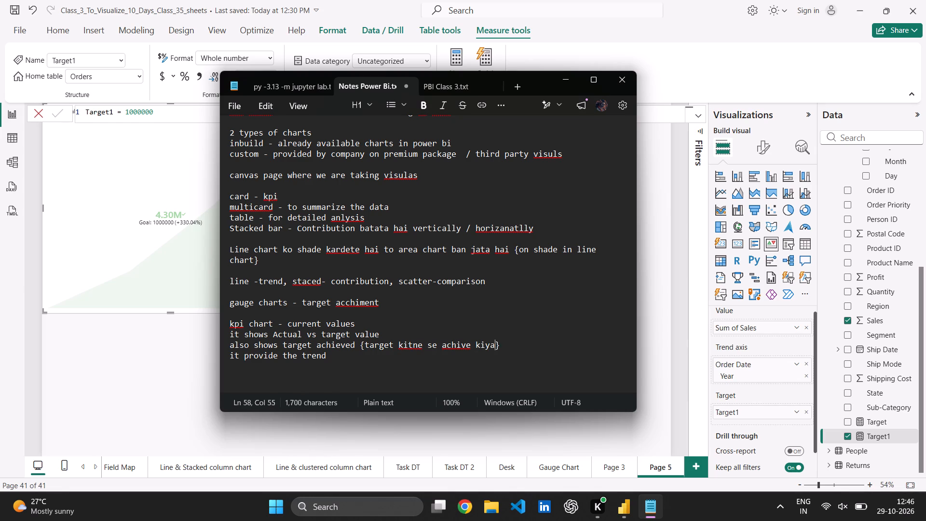
pyautogui.press('space')
# Return to Power BI and add a new empty Slicer to Page 5, placed beside the KPI at the page's top edge.
pyautogui.click(563, 77)
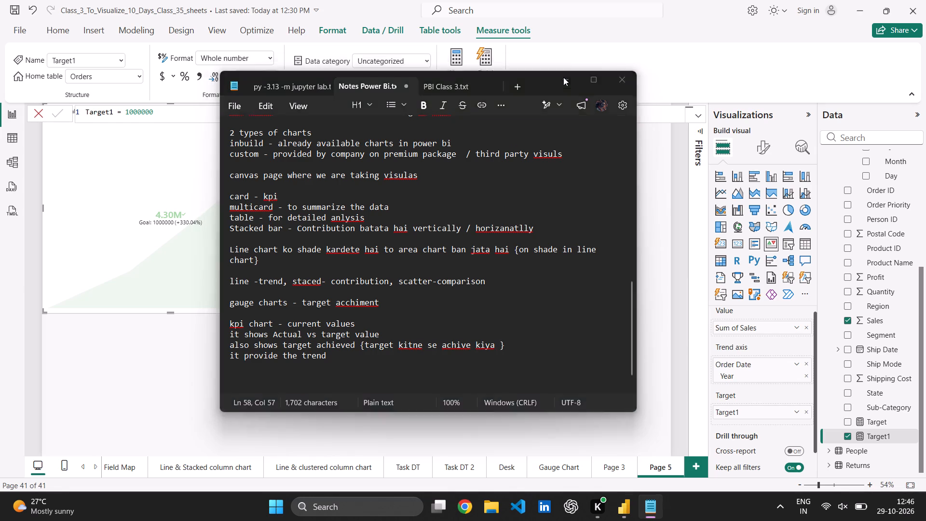
pyautogui.click(505, 201)
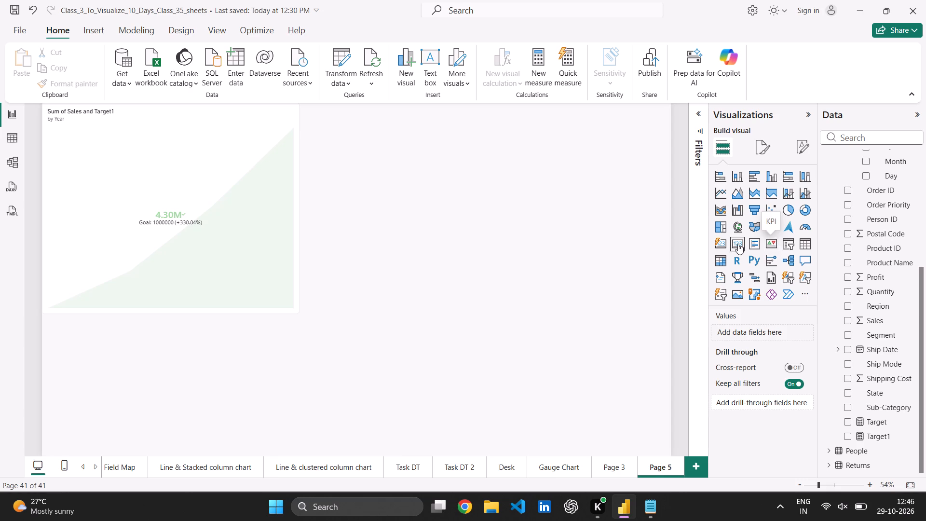
pyautogui.click(784, 242)
pyautogui.moveTo(200, 361); pyautogui.dragTo(509, 287)
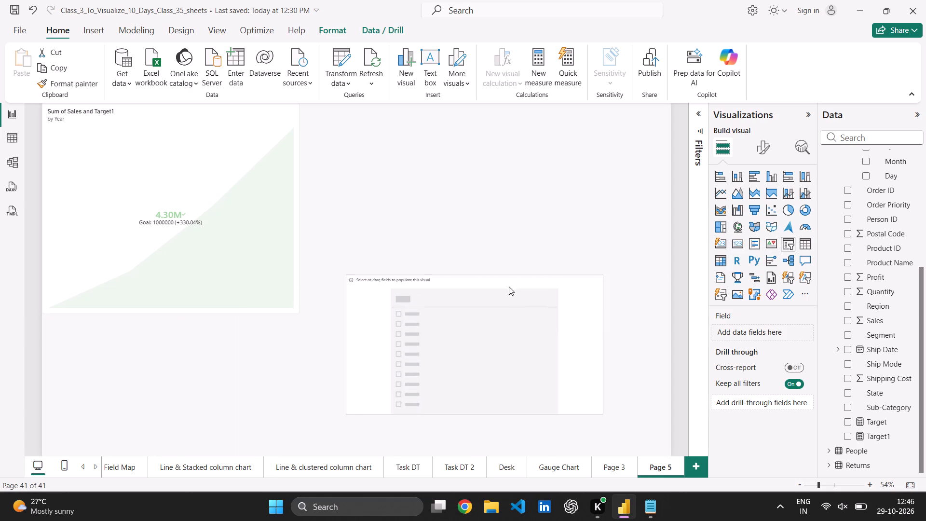
pyautogui.moveTo(509, 287); pyautogui.dragTo(508, 116)
pyautogui.moveTo(462, 168); pyautogui.dragTo(479, 168)
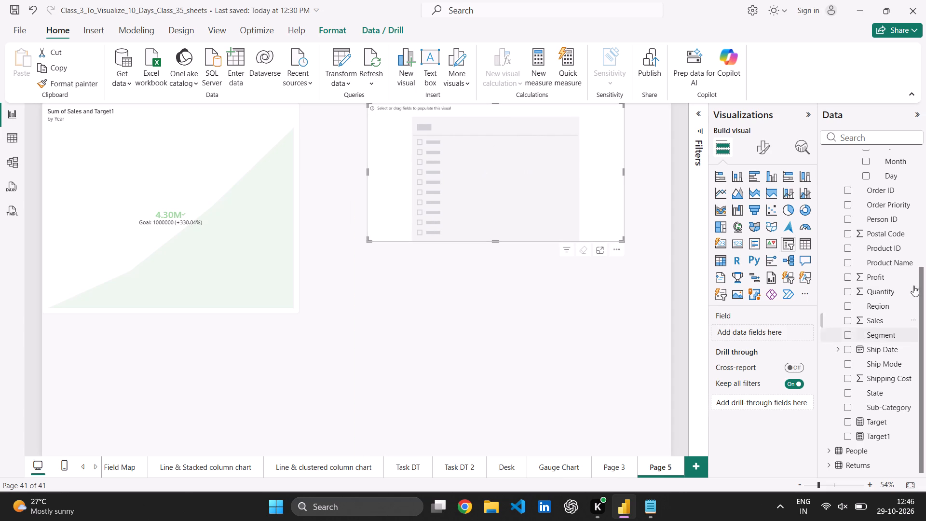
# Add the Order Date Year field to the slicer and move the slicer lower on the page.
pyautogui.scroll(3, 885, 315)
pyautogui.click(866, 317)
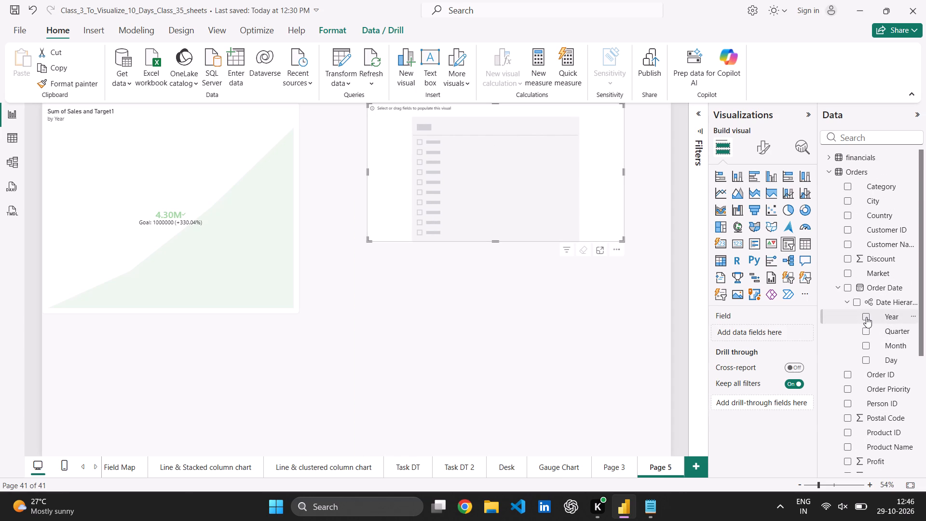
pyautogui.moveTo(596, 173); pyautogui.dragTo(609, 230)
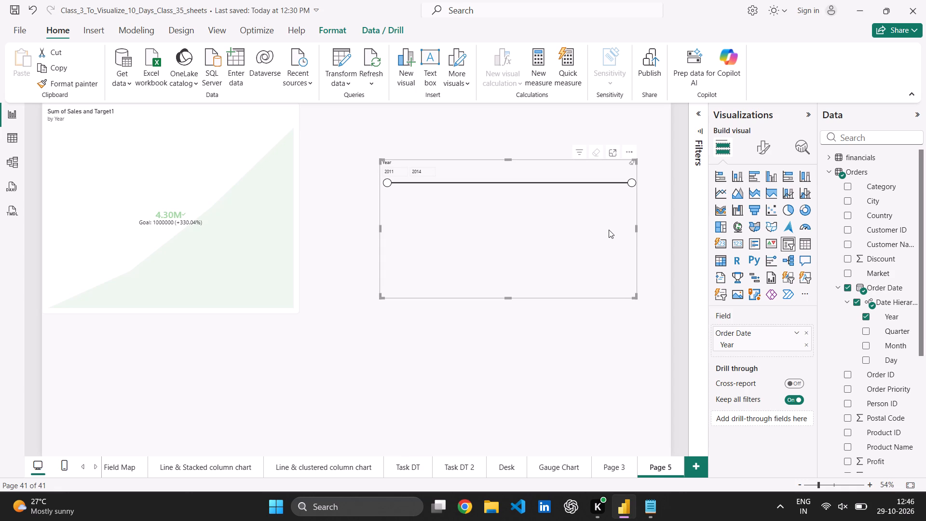
# Delete the Year range slicer from Page 5 and dismiss the screen capture overlay.
pyautogui.press('Print')
pyautogui.press('Delete')
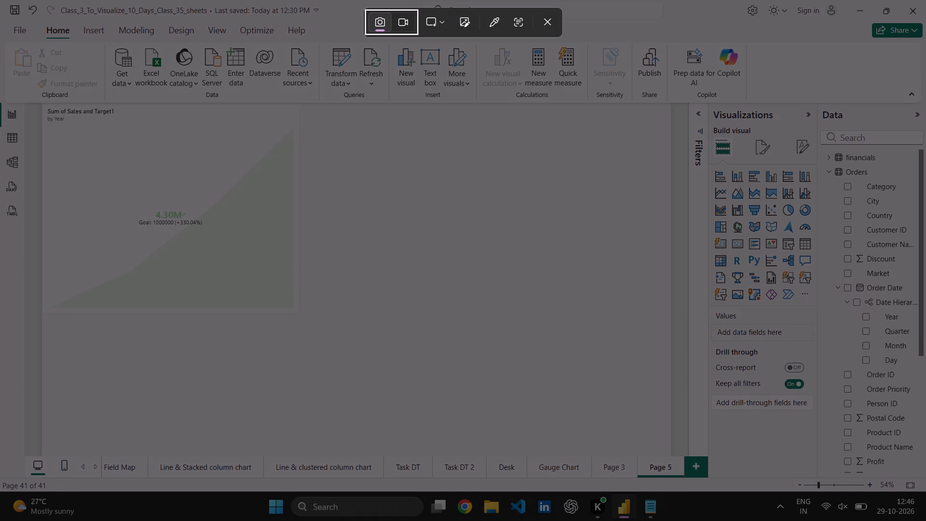
pyautogui.click(549, 19)
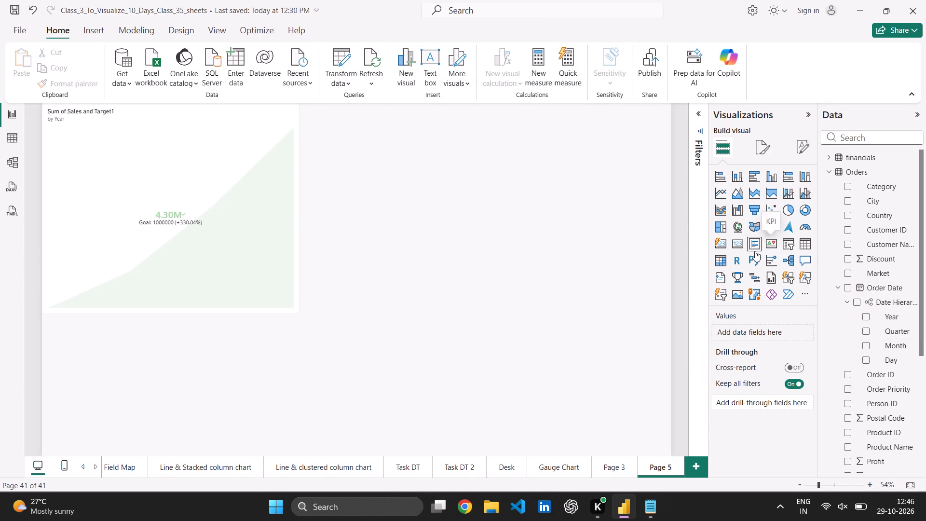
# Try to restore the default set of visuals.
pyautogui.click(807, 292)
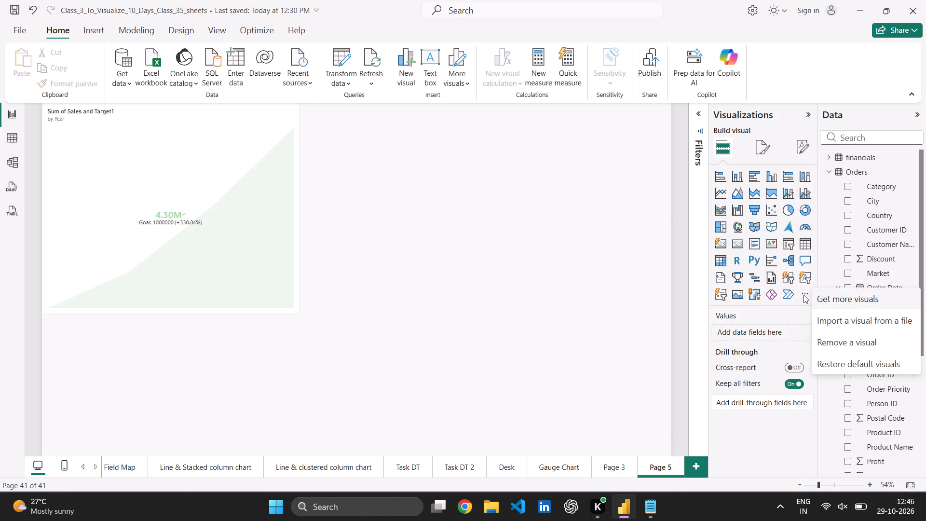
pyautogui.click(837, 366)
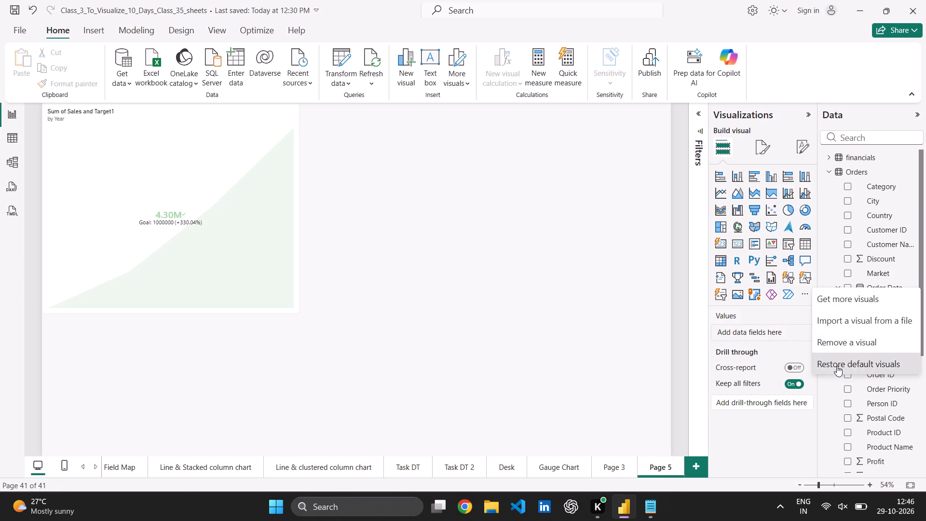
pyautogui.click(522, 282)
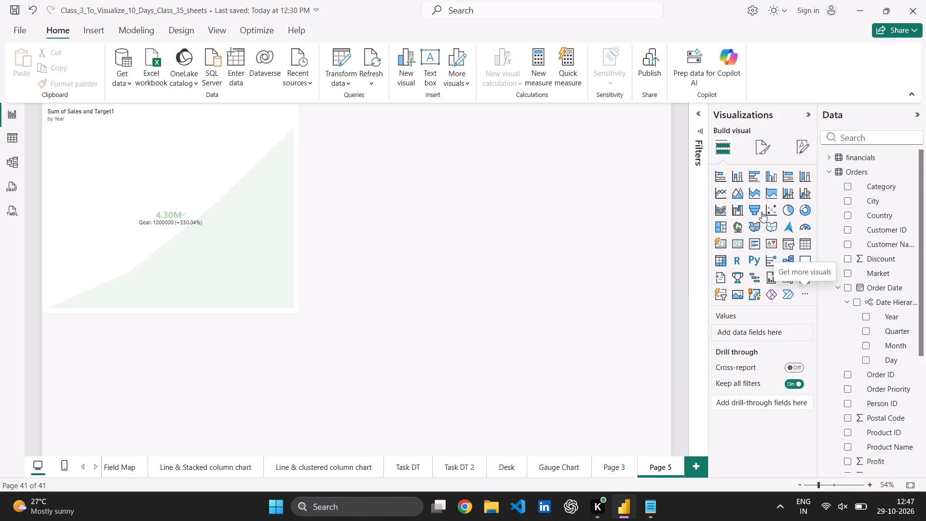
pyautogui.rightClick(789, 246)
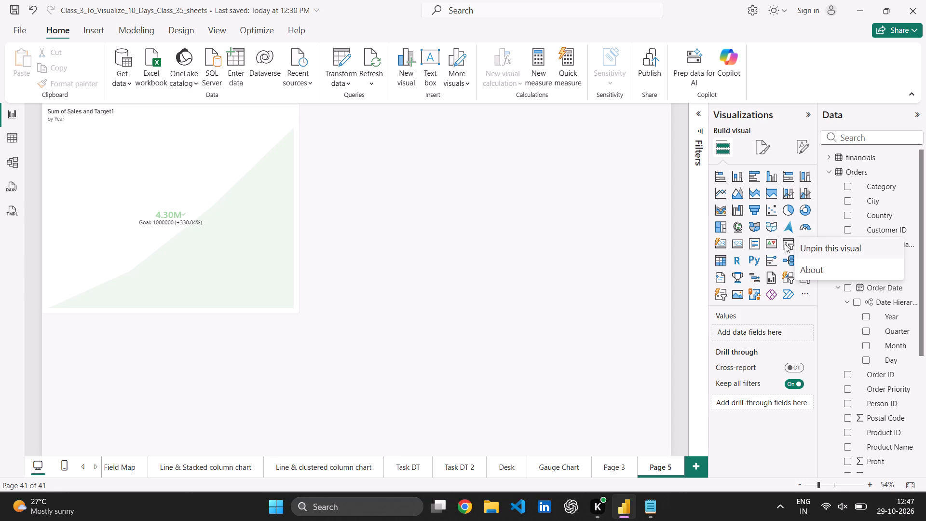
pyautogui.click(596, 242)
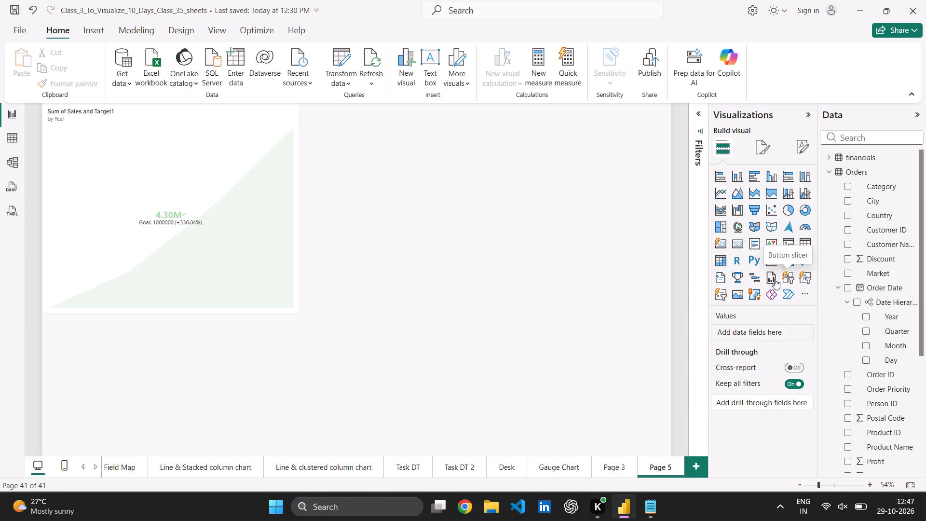
# Add a List slicer on the Order Date Year field, placed beside the KPI at the page's top edge.
pyautogui.click(714, 295)
pyautogui.moveTo(242, 367); pyautogui.dragTo(619, 332)
pyautogui.click(619, 332)
pyautogui.moveTo(619, 332); pyautogui.dragTo(607, 143)
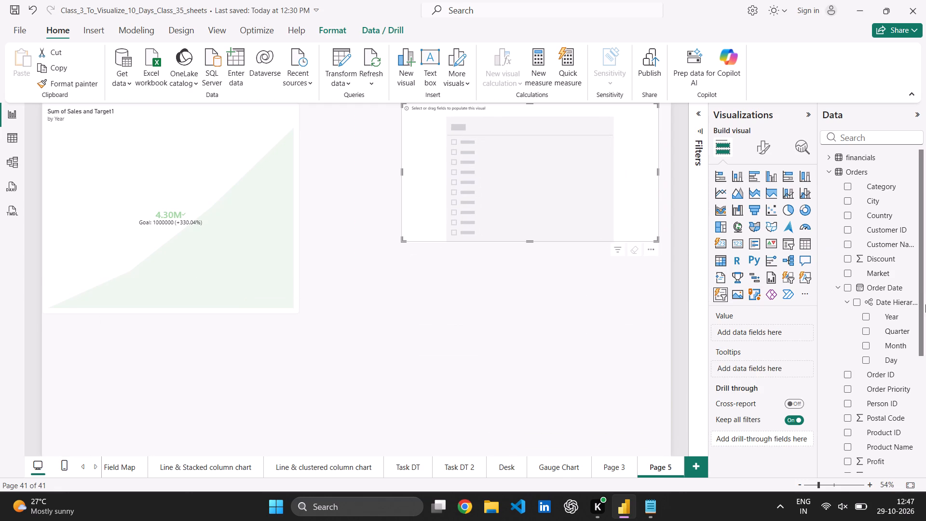
pyautogui.click(866, 317)
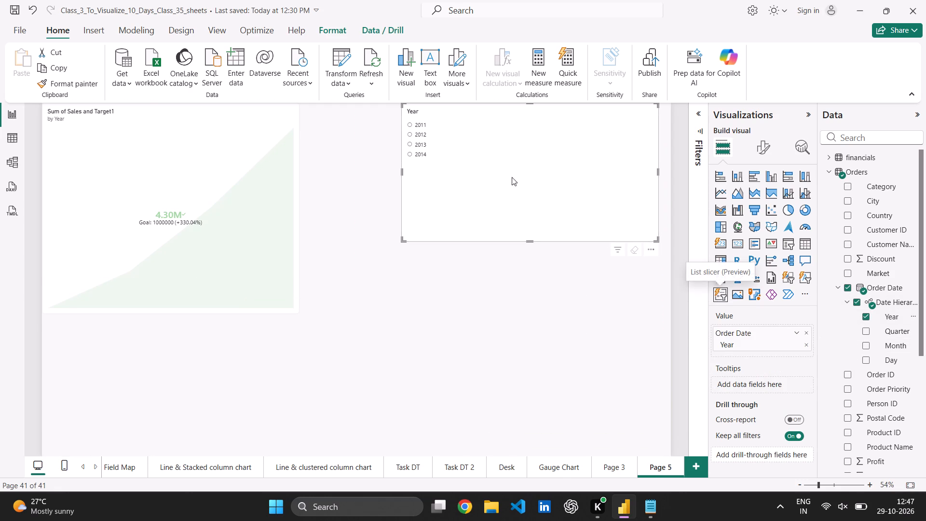
# Test the Year slicer on the KPI with 2011 and 2012, and clear the selection.
pyautogui.click(426, 124)
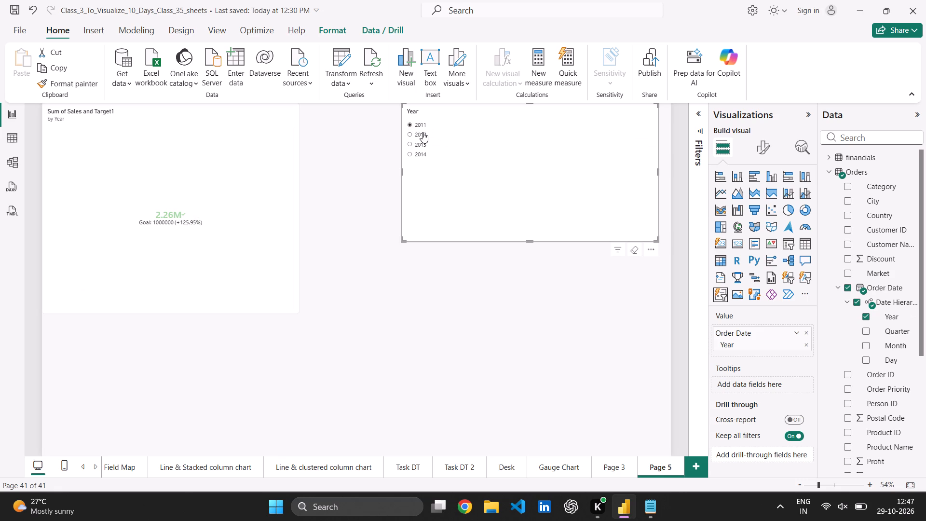
pyautogui.click(422, 132)
pyautogui.click(415, 123)
pyautogui.click(415, 123)
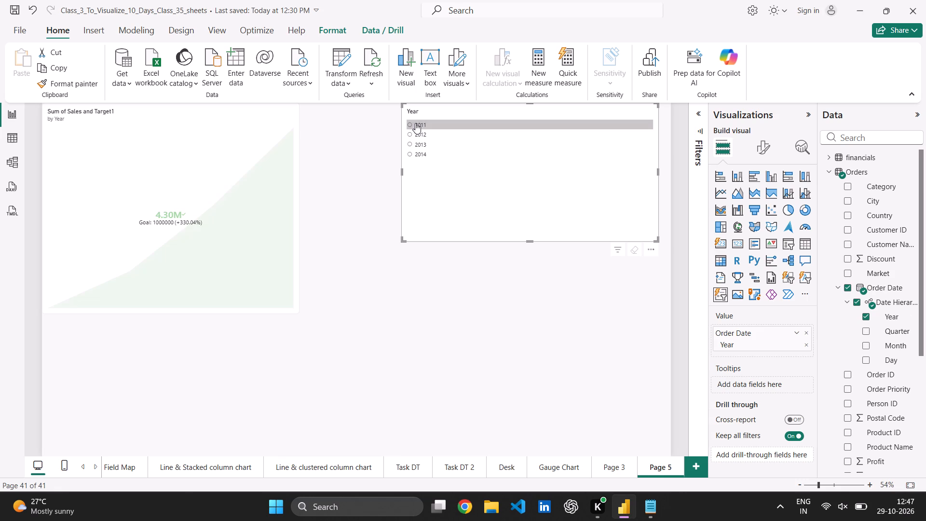
pyautogui.click(350, 180)
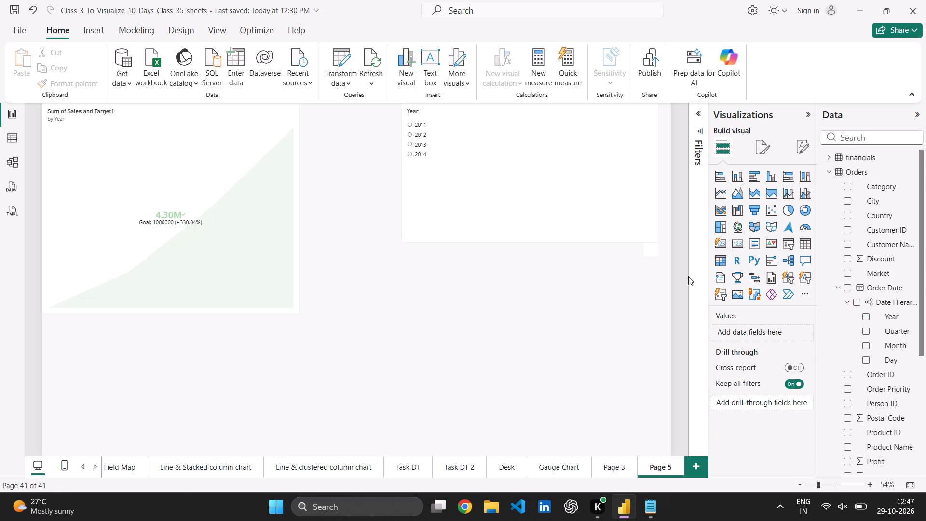
# Shrink the Year slicer to fit closely around its four years and move it near the page's right edge.
pyautogui.click(624, 209)
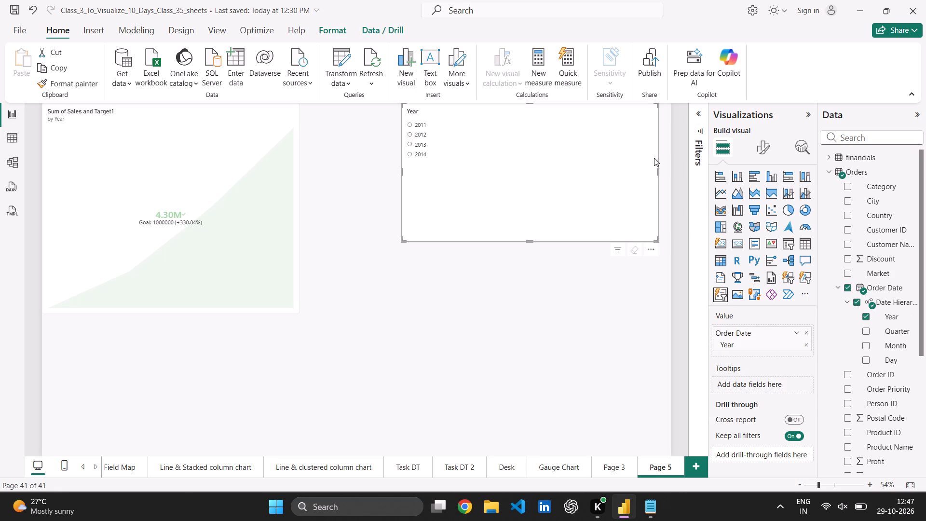
pyautogui.moveTo(659, 171); pyautogui.dragTo(463, 178)
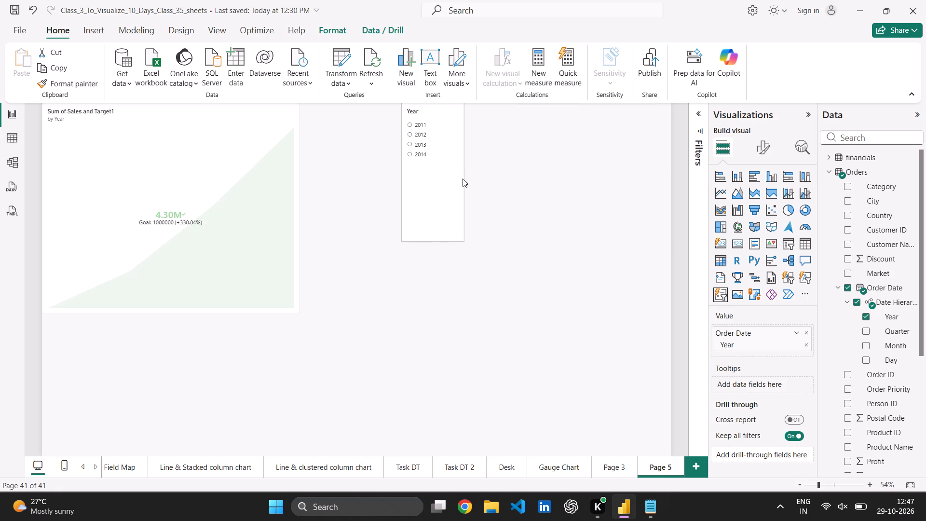
pyautogui.moveTo(463, 178); pyautogui.dragTo(461, 177)
pyautogui.click(434, 240)
pyautogui.moveTo(433, 239); pyautogui.dragTo(439, 172)
pyautogui.moveTo(451, 119); pyautogui.dragTo(420, 140)
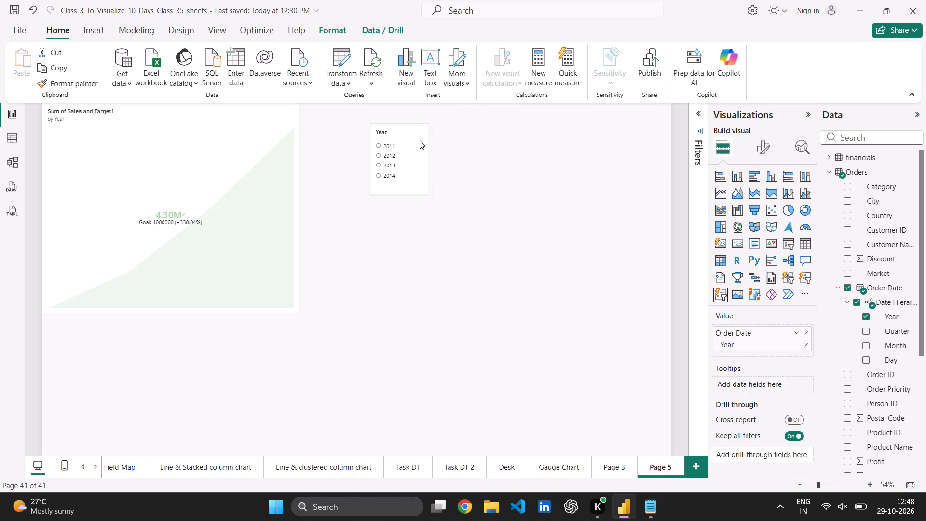
pyautogui.moveTo(420, 140); pyautogui.dragTo(417, 141)
pyautogui.moveTo(417, 141); pyautogui.dragTo(601, 149)
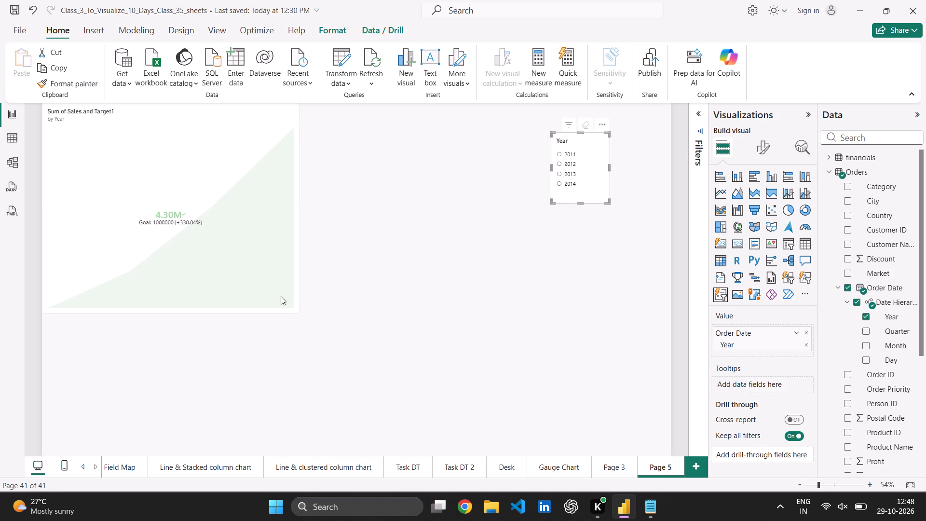
# Enlarge the Sales KPI to fill about two thirds of the page width, leaving room beside the Year slicer.
pyautogui.click(270, 291)
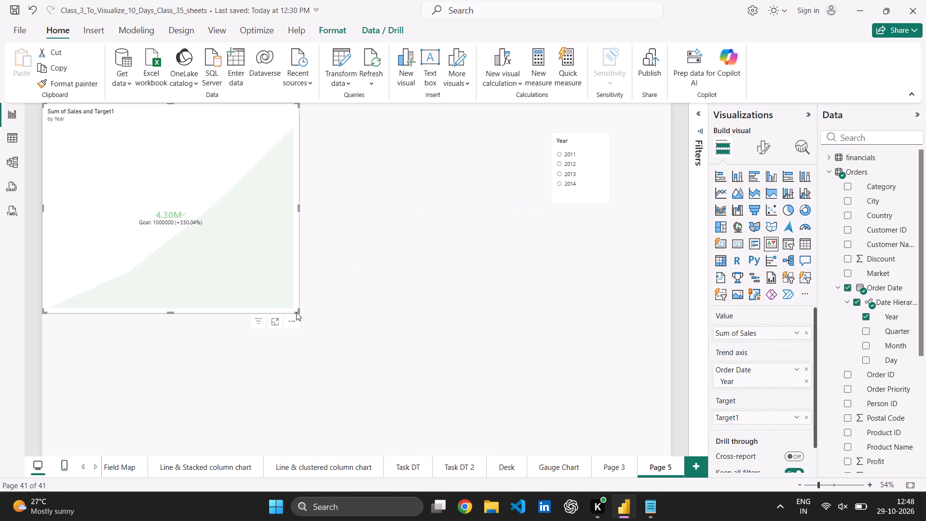
pyautogui.moveTo(299, 309); pyautogui.dragTo(541, 370)
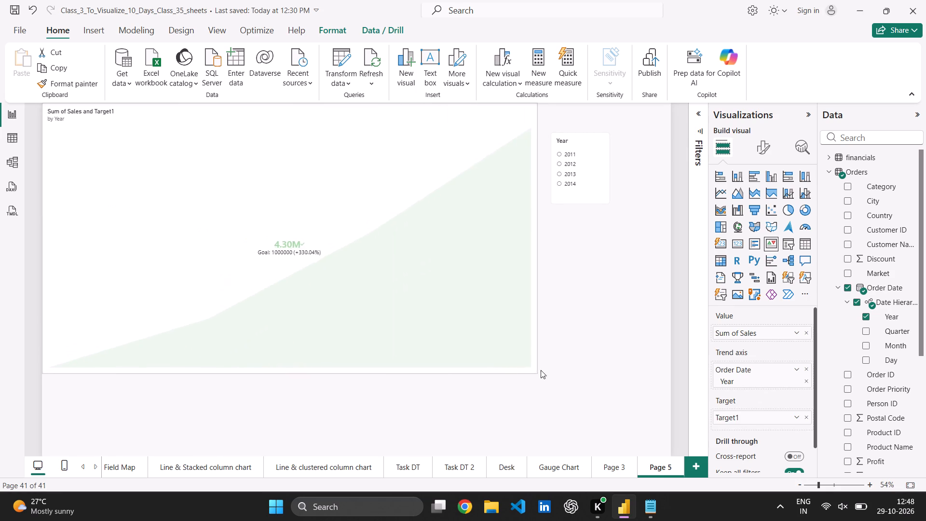
pyautogui.moveTo(541, 370); pyautogui.dragTo(474, 356)
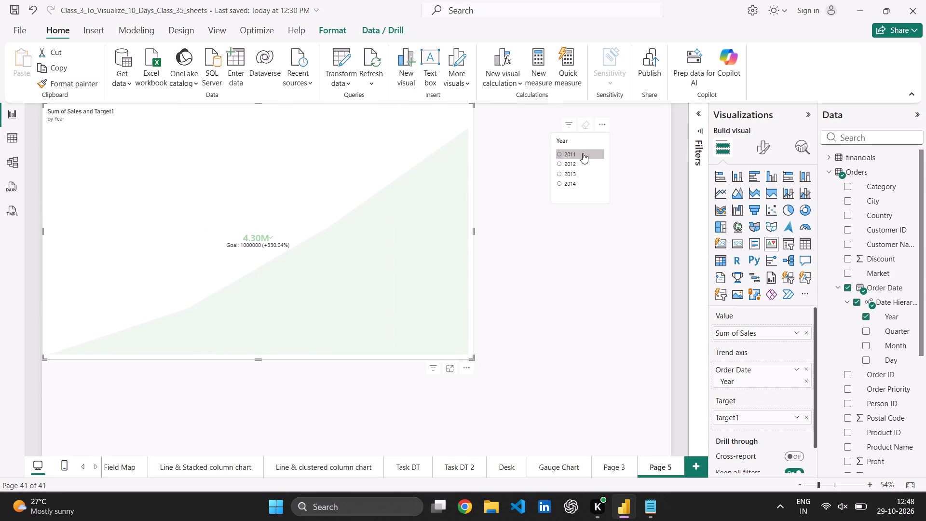
# Move the Year slicer closer to the enlarged KPI and deselect it.
pyautogui.moveTo(597, 180); pyautogui.dragTo(560, 172)
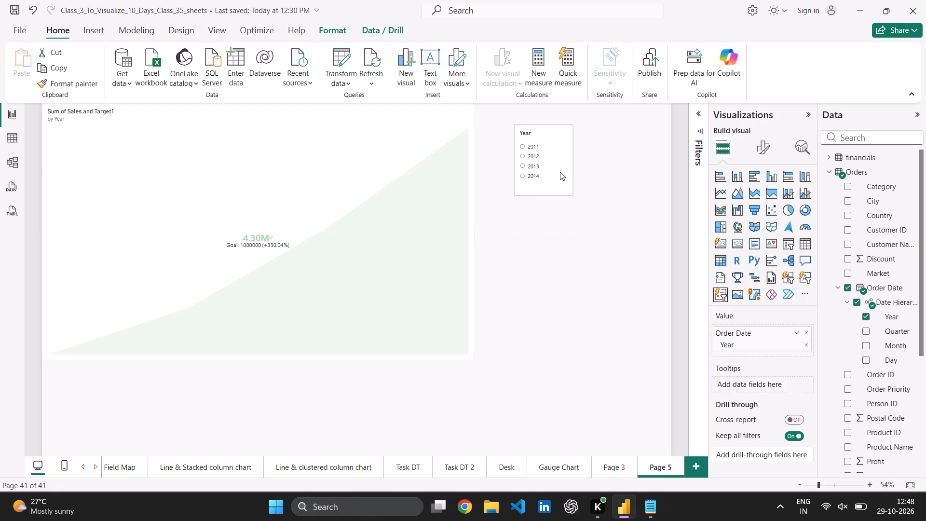
pyautogui.moveTo(560, 172); pyautogui.dragTo(559, 173)
pyautogui.click(589, 209)
pyautogui.click(559, 289)
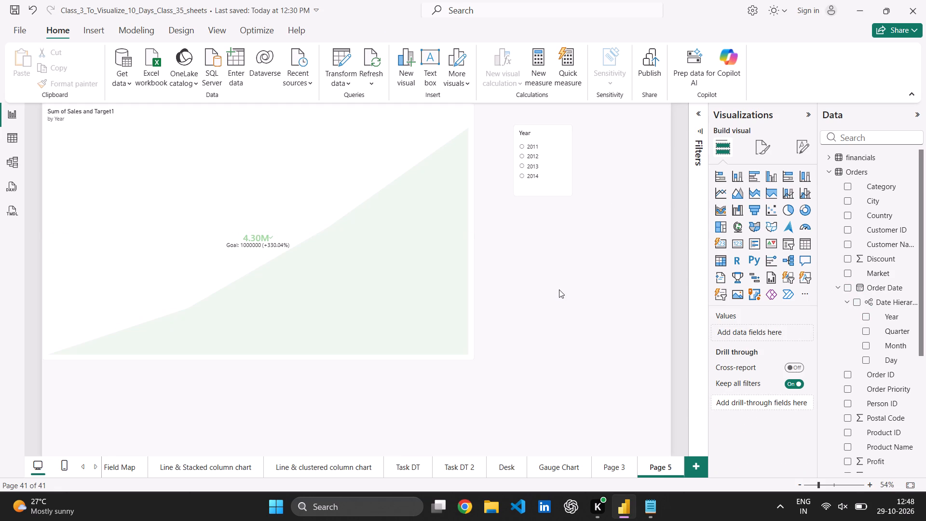
# Rename Page 5 as KPI.
pyautogui.tripleClick(657, 466)
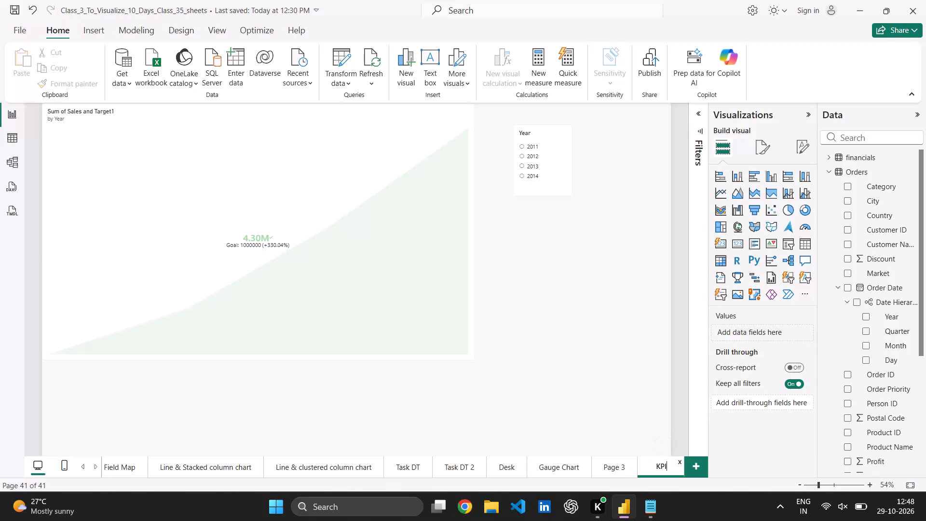
pyautogui.press('BackSpace')
pyautogui.press('BackSpace')
pyautogui.press('space')
pyautogui.press('Return')
pyautogui.click(646, 308)
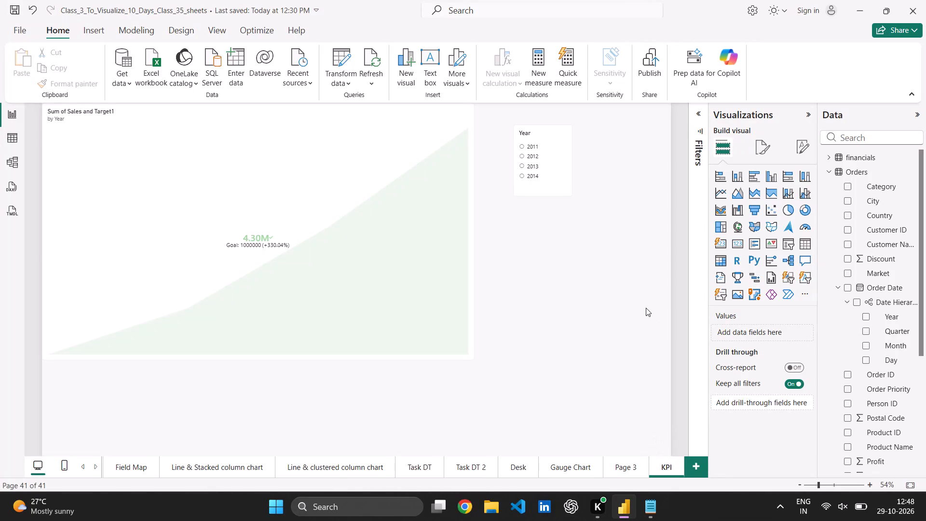
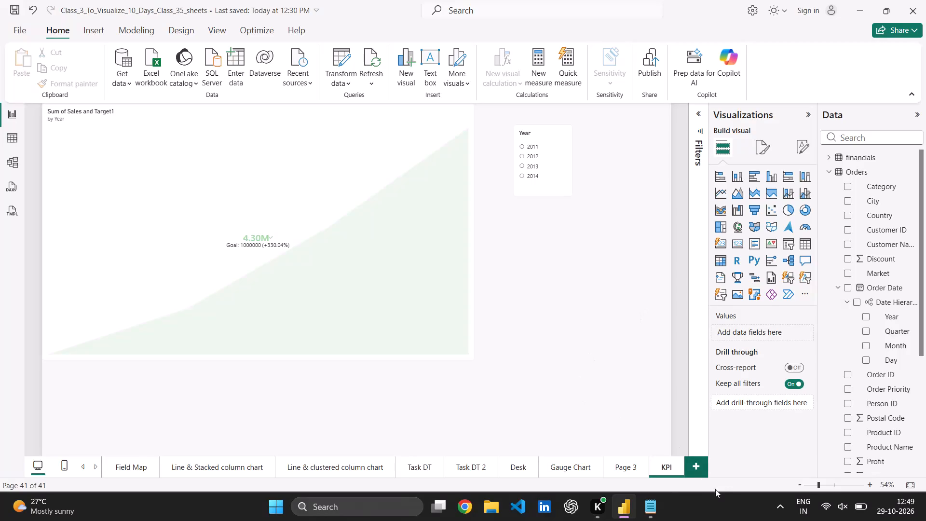
# Add a new blank report page after the KPI page and save the report.
pyautogui.click(695, 467)
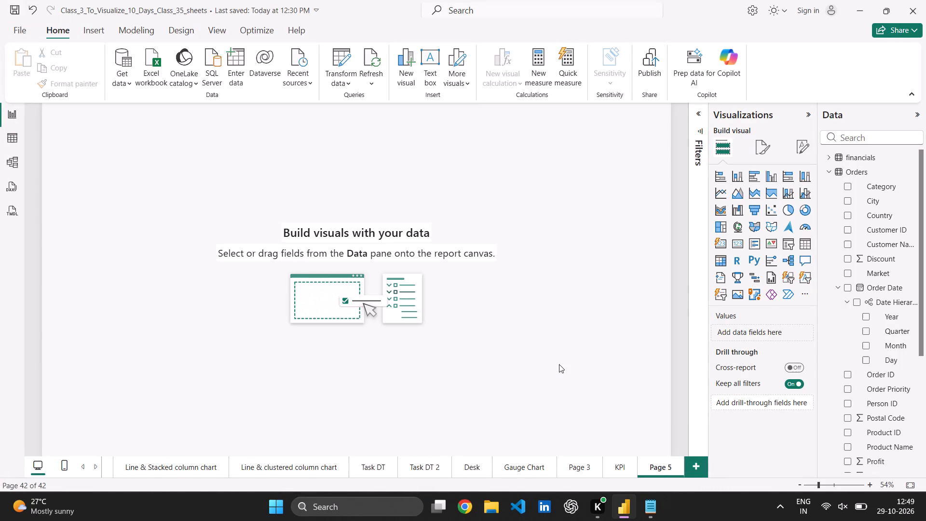
pyautogui.click(559, 364)
pyautogui.click(533, 301)
pyautogui.hotkey('ctrl', 's')
# Go back to the KPI page.
pyautogui.click(620, 467)
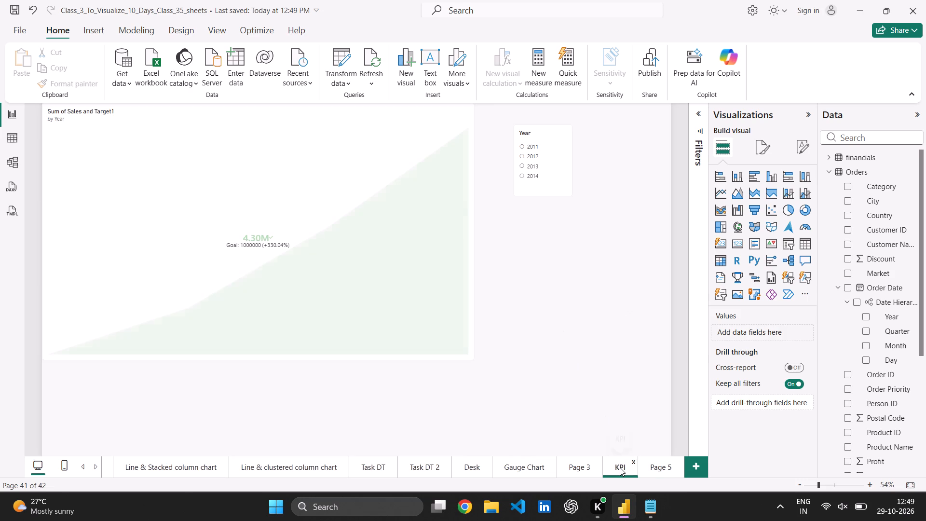
pyautogui.click(597, 290)
# In the Notepad Power BI notes, correct the gauge charts line to read "target achievement", then save and close the notes.
pyautogui.click(645, 506)
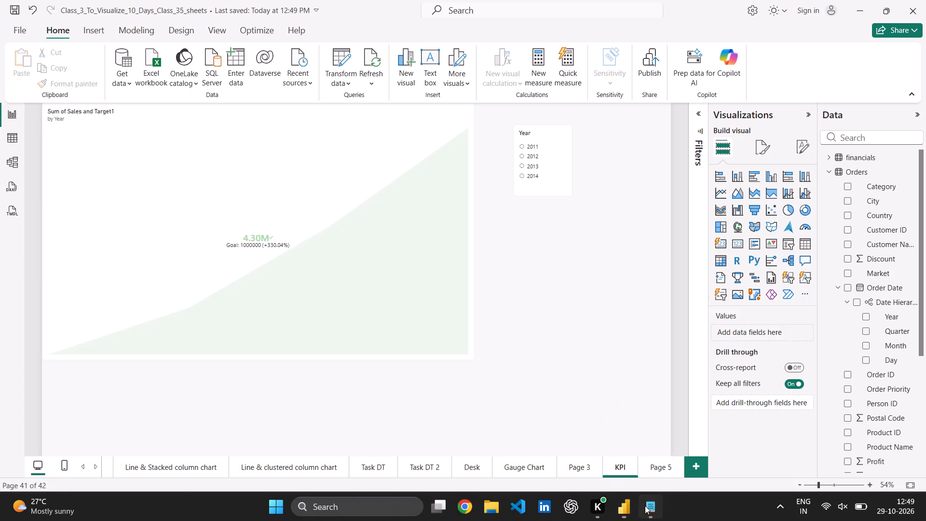
pyautogui.hotkey('ctrl', 's')
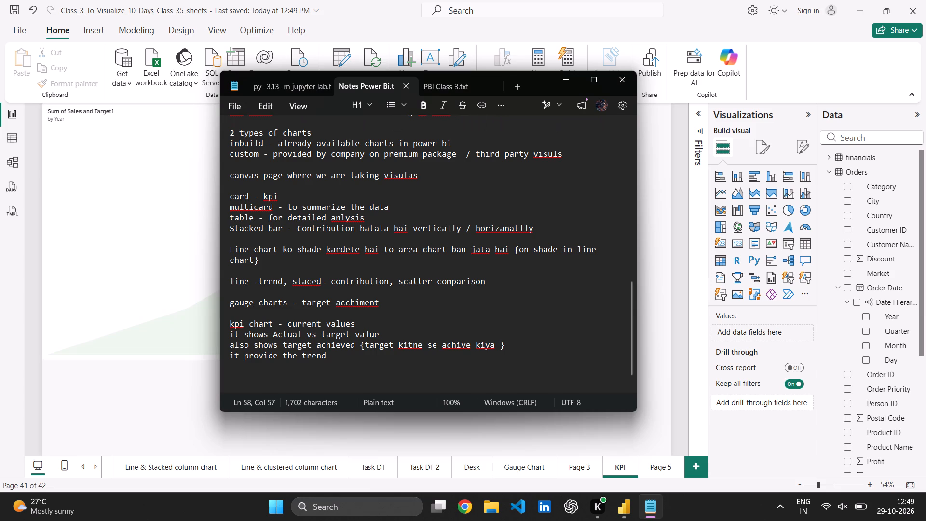
pyautogui.click(401, 312)
pyautogui.click(388, 305)
pyautogui.press('BackSpace')
pyautogui.press('BackSpace')
pyautogui.press('BackSpace')
pyautogui.press('BackSpace')
pyautogui.press('BackSpace')
pyautogui.press('BackSpace')
pyautogui.press('BackSpace')
pyautogui.write('hievement')
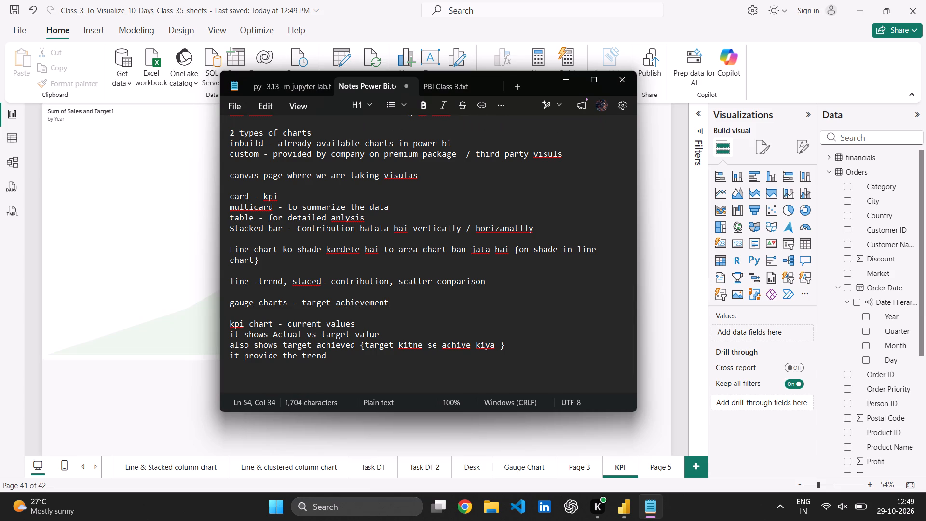
pyautogui.hotkey('ctrl', 's')
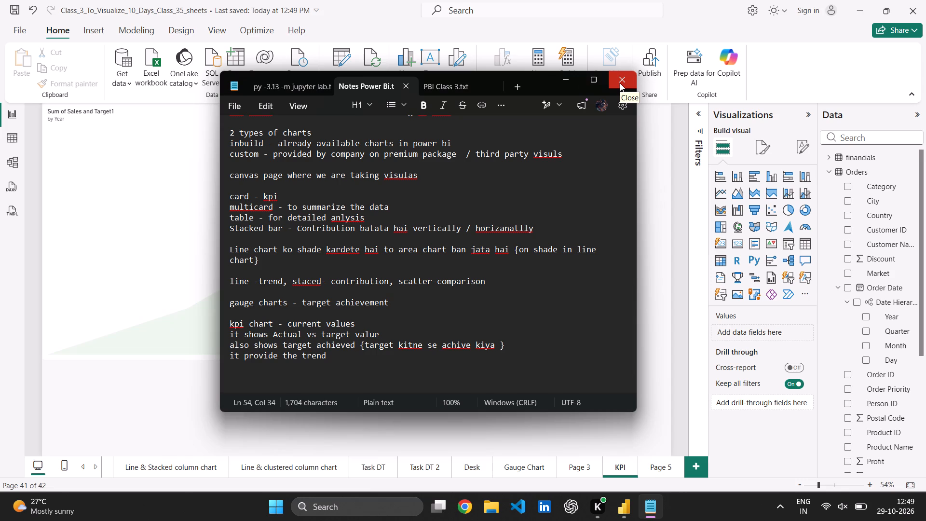
pyautogui.click(620, 83)
pyautogui.click(591, 242)
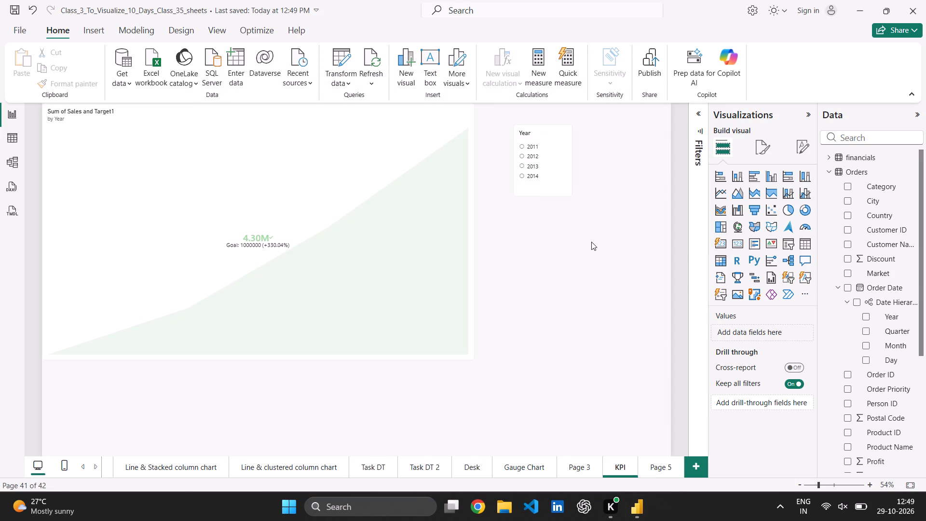
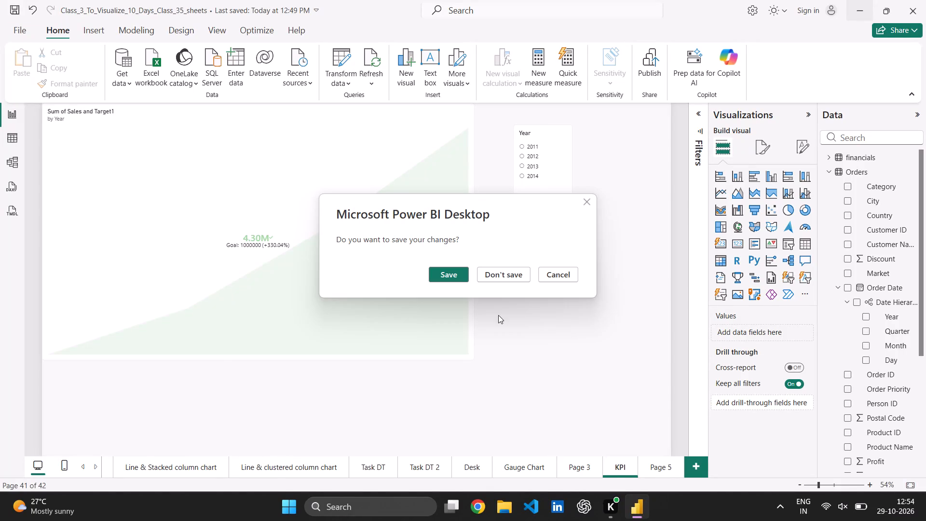
# Save the changes to the Power BI report while closing it.
pyautogui.click(455, 274)
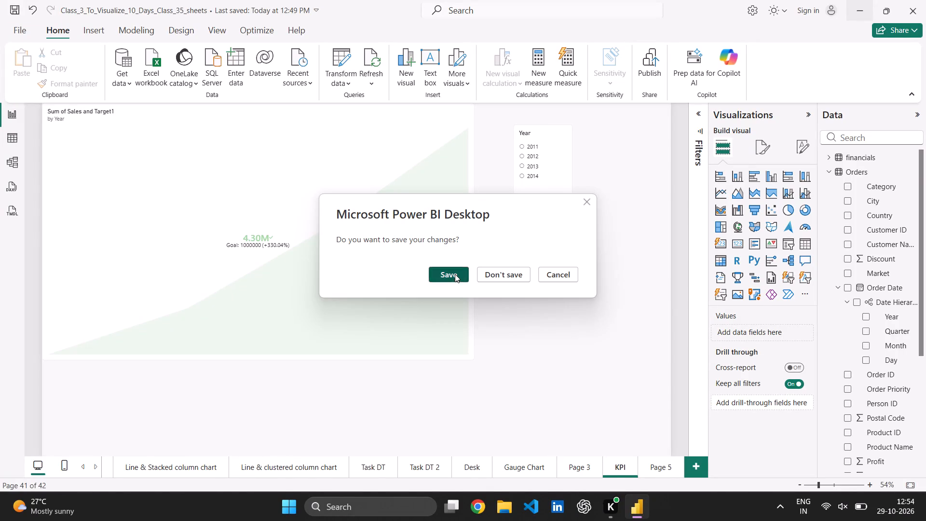